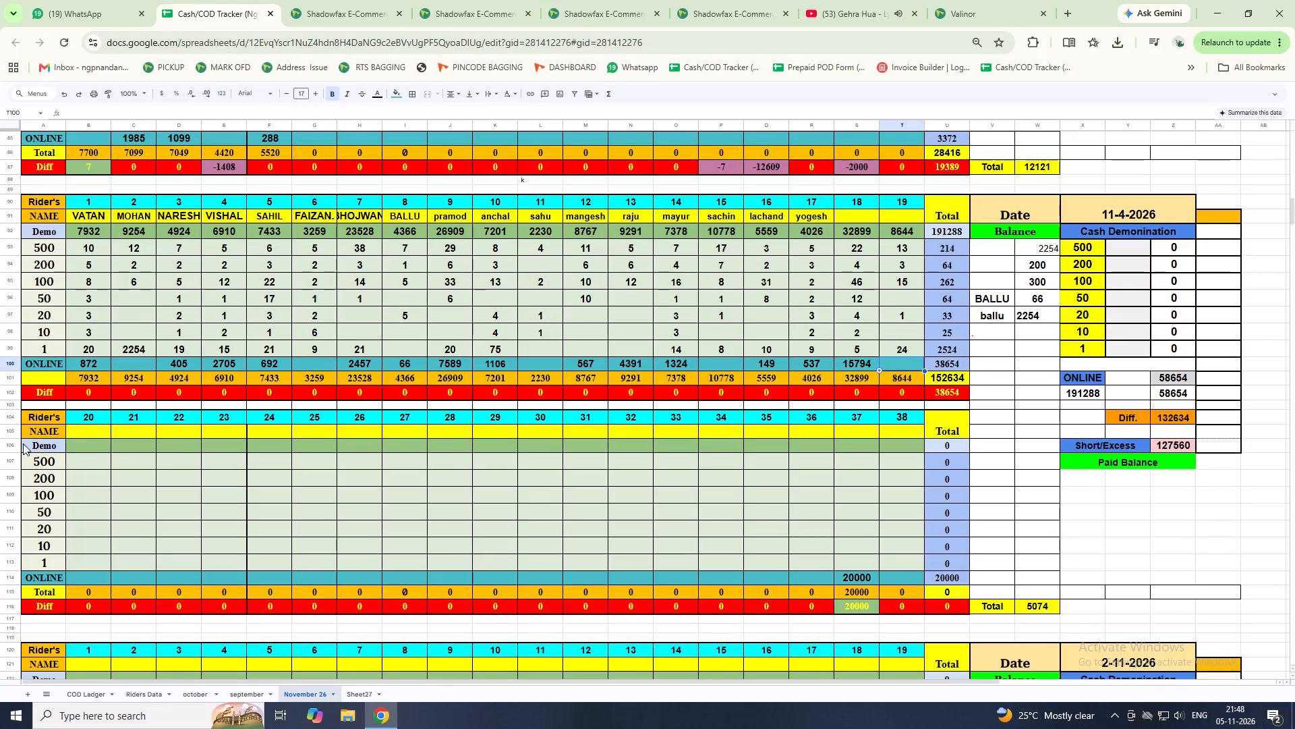
Enter barai as the name for rider 20 in the November 26 sheet.
{"action": "left_click", "coordinate": [90, 432]}
{"action": "type", "text": "bar"}
{"action": "type", "text": "ai"}
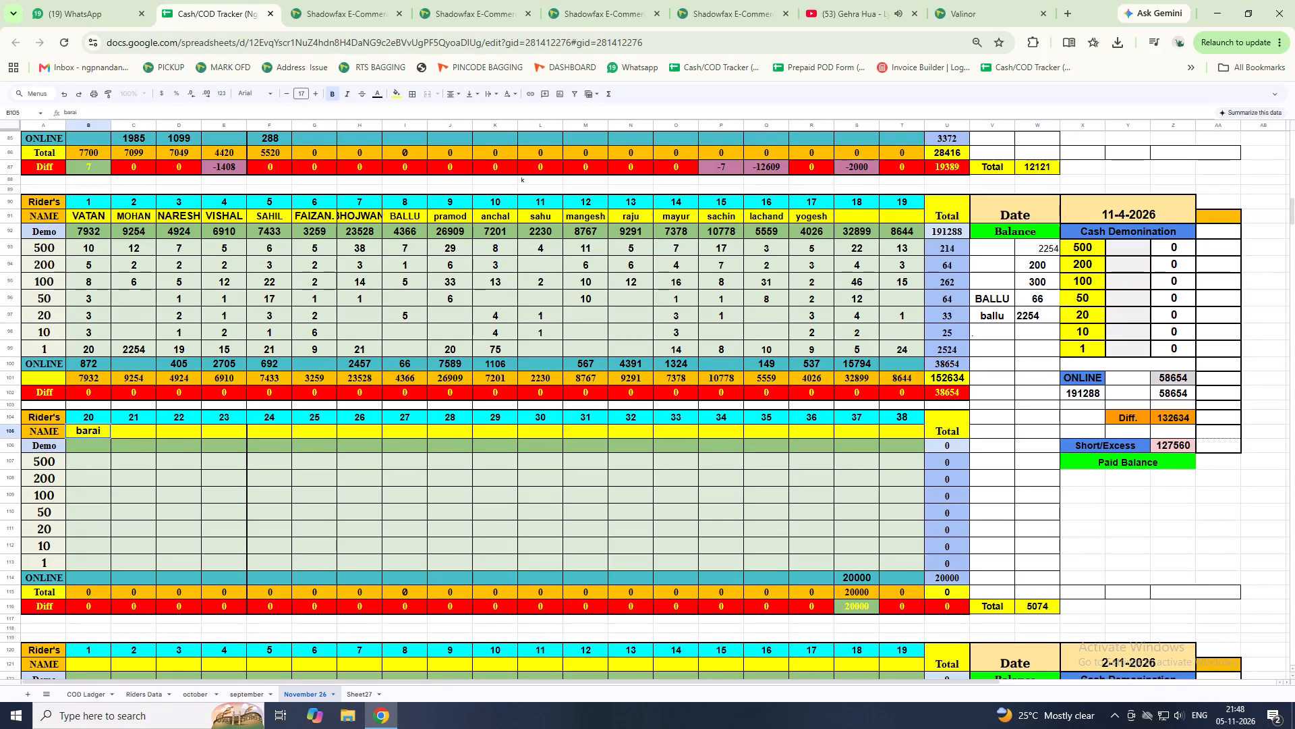
{"action": "key", "text": "Return"}
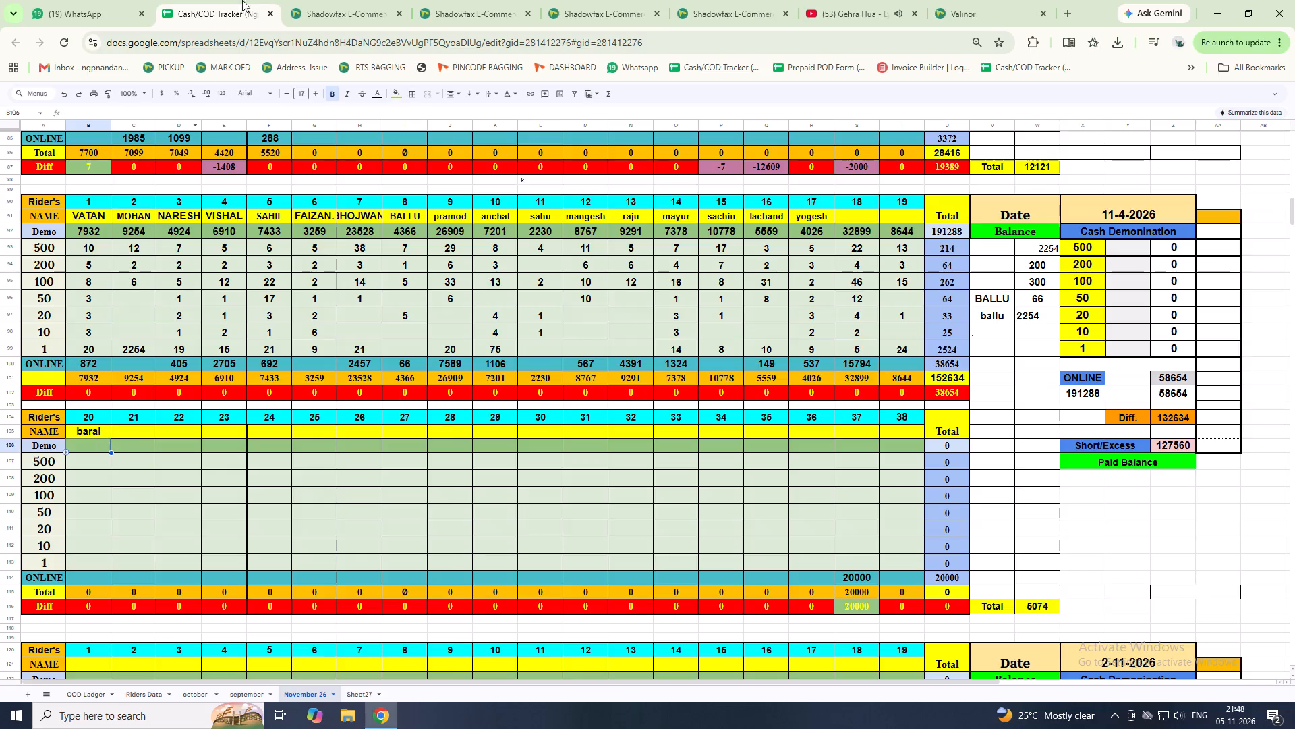
In the Shadowfax runsheet closure page, record 8644 as a cash-in-hand COD payment for the open rider.
{"action": "left_click", "coordinate": [320, 0]}
{"action": "left_click", "coordinate": [836, 462]}
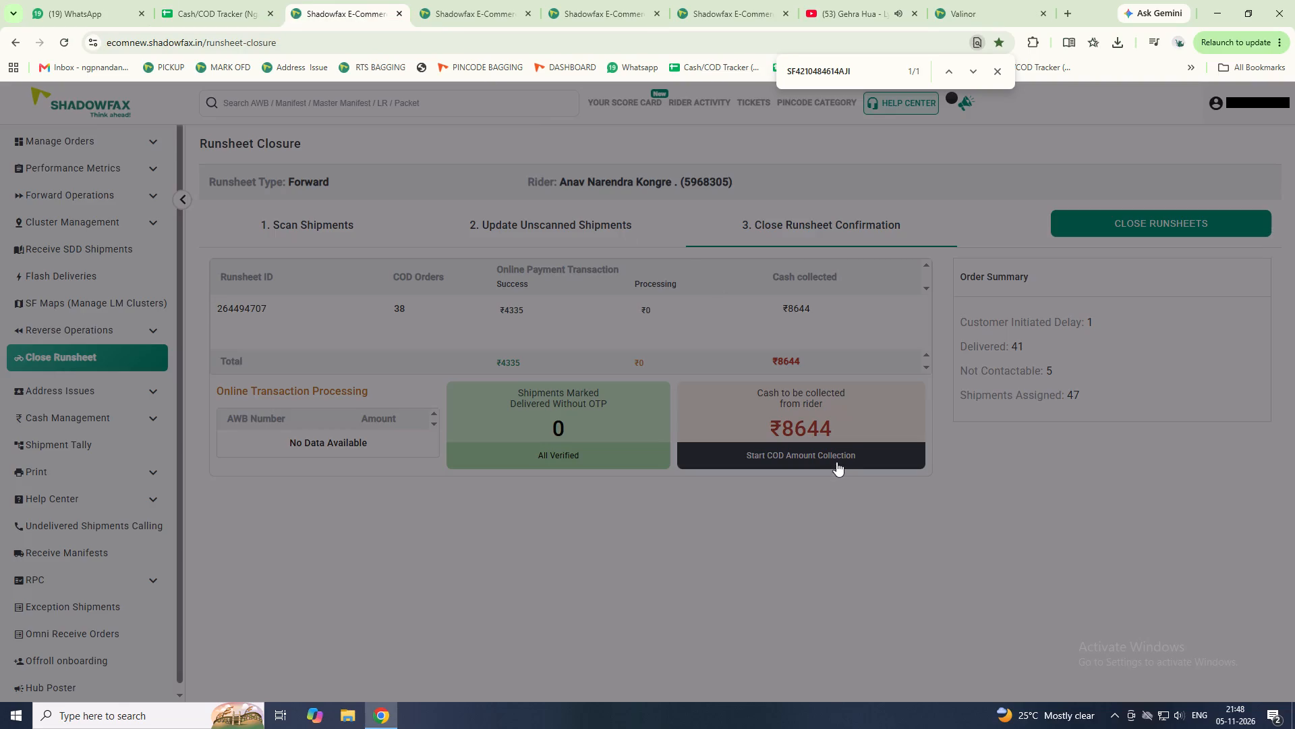
{"action": "left_click", "coordinate": [795, 387]}
{"action": "left_click", "coordinate": [796, 386]}
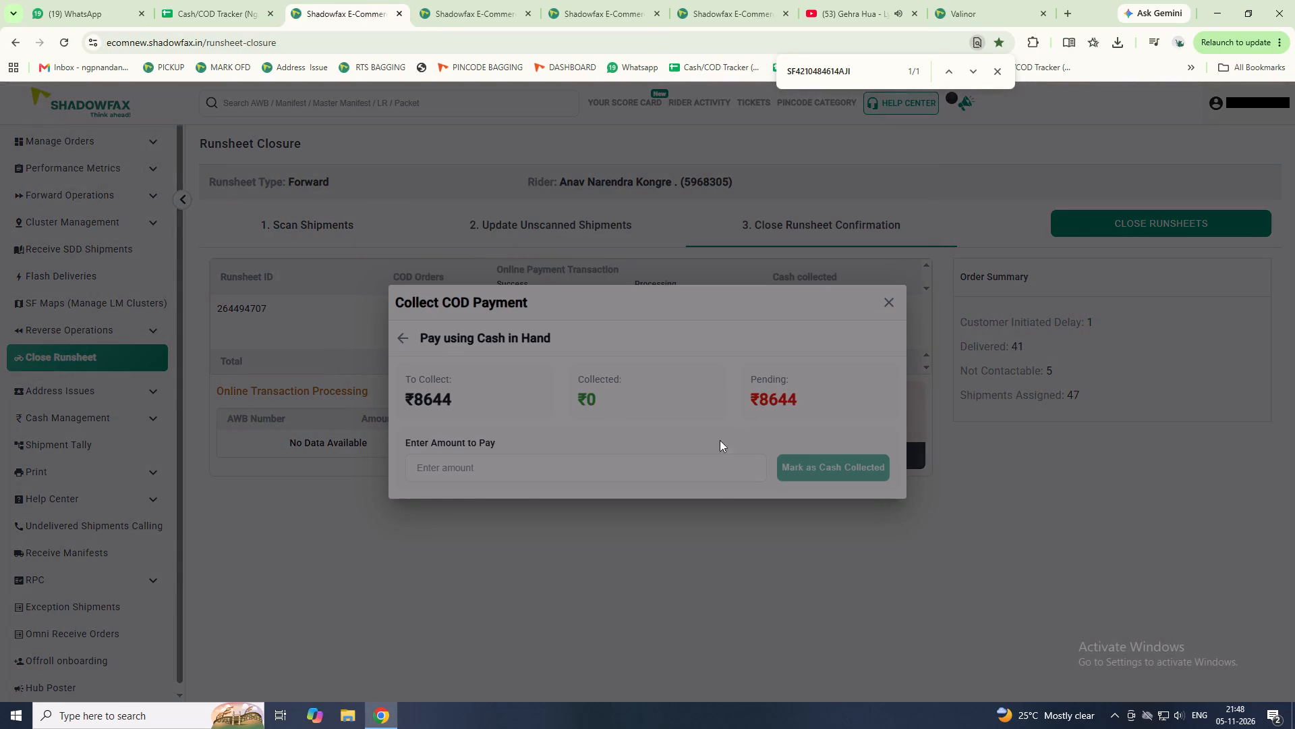
{"action": "left_click", "coordinate": [714, 452]}
{"action": "left_click", "coordinate": [714, 461]}
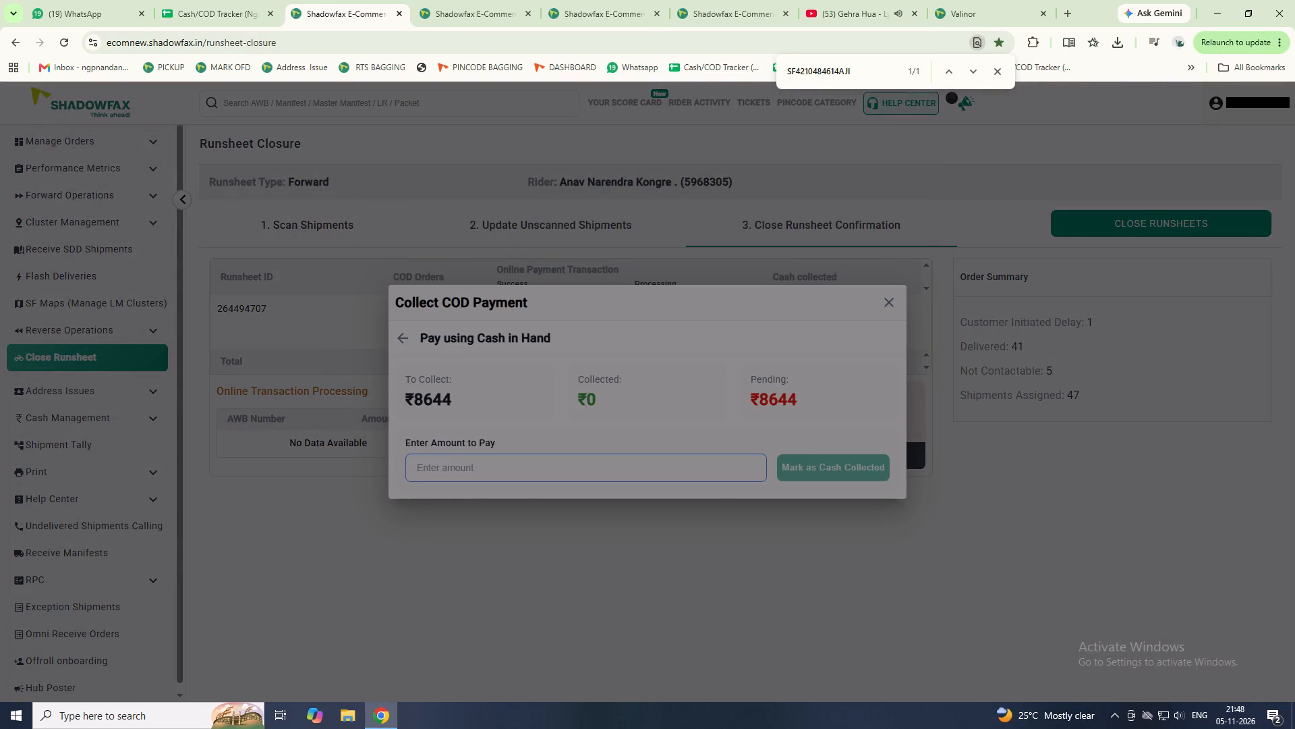
{"action": "type", "text": "86"}
{"action": "type", "text": "44"}
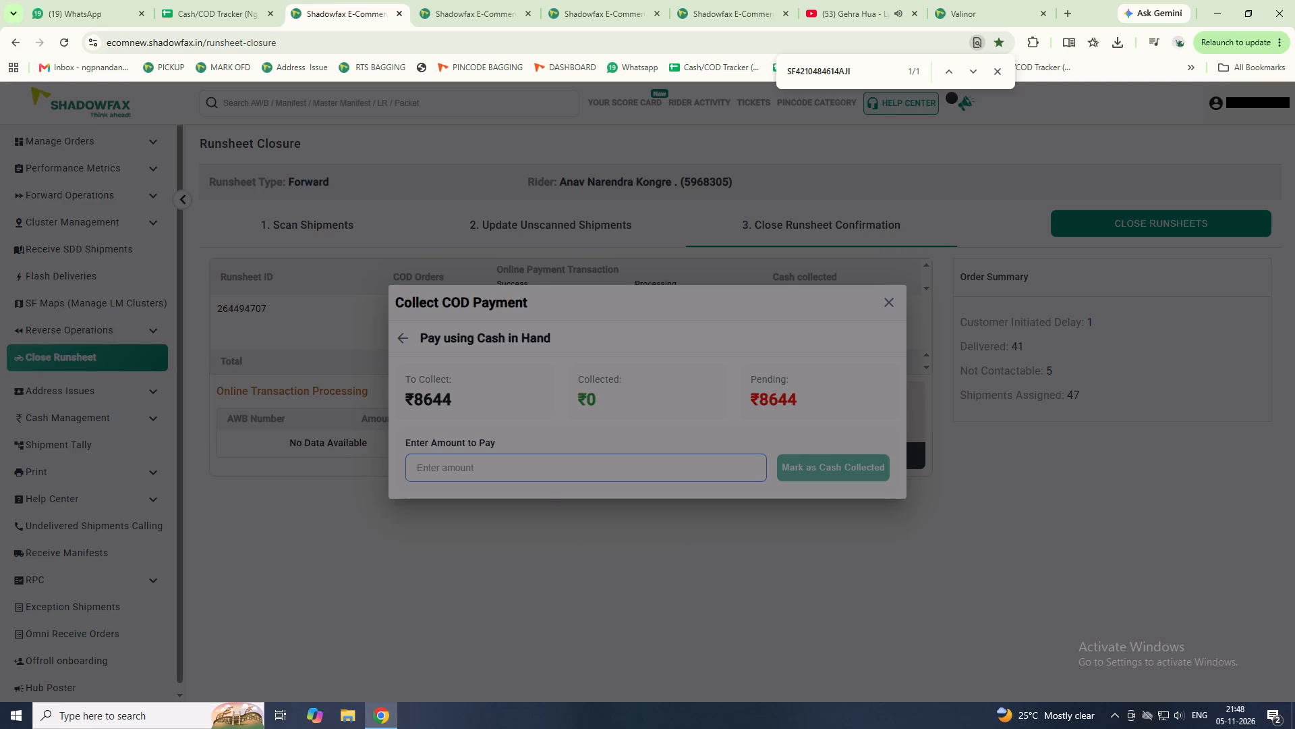
{"action": "left_click", "coordinate": [551, 460]}
{"action": "type", "text": "86"}
{"action": "type", "text": "44"}
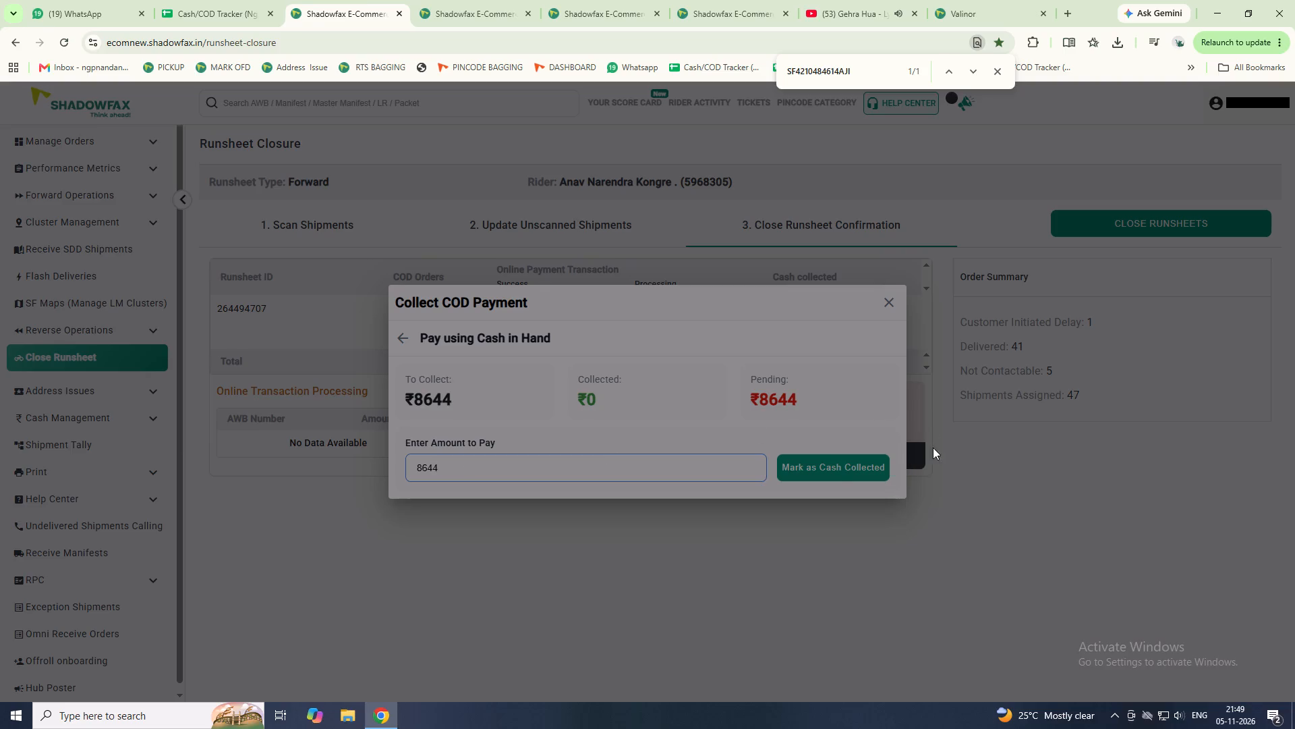
{"action": "left_click", "coordinate": [838, 470]}
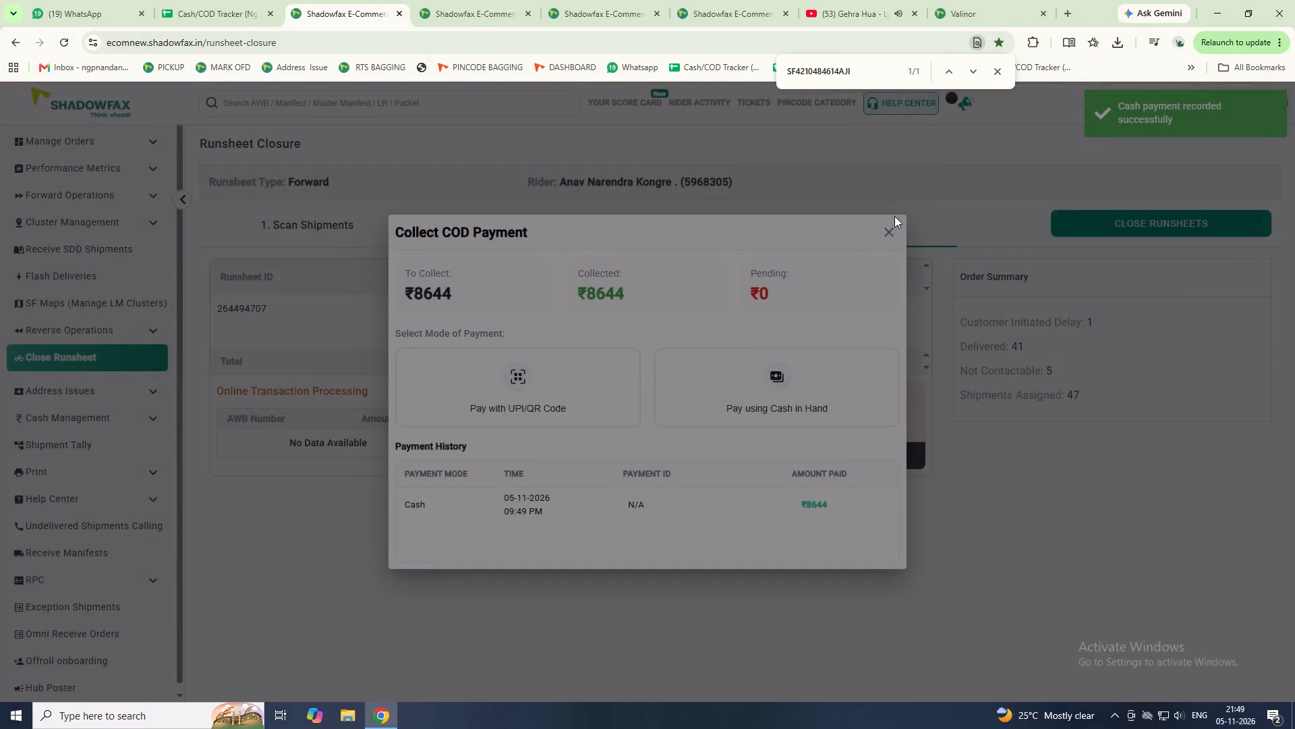
{"action": "left_click", "coordinate": [890, 224]}
Mark the rider's cash as collected and close the runsheet.
{"action": "left_click", "coordinate": [845, 454]}
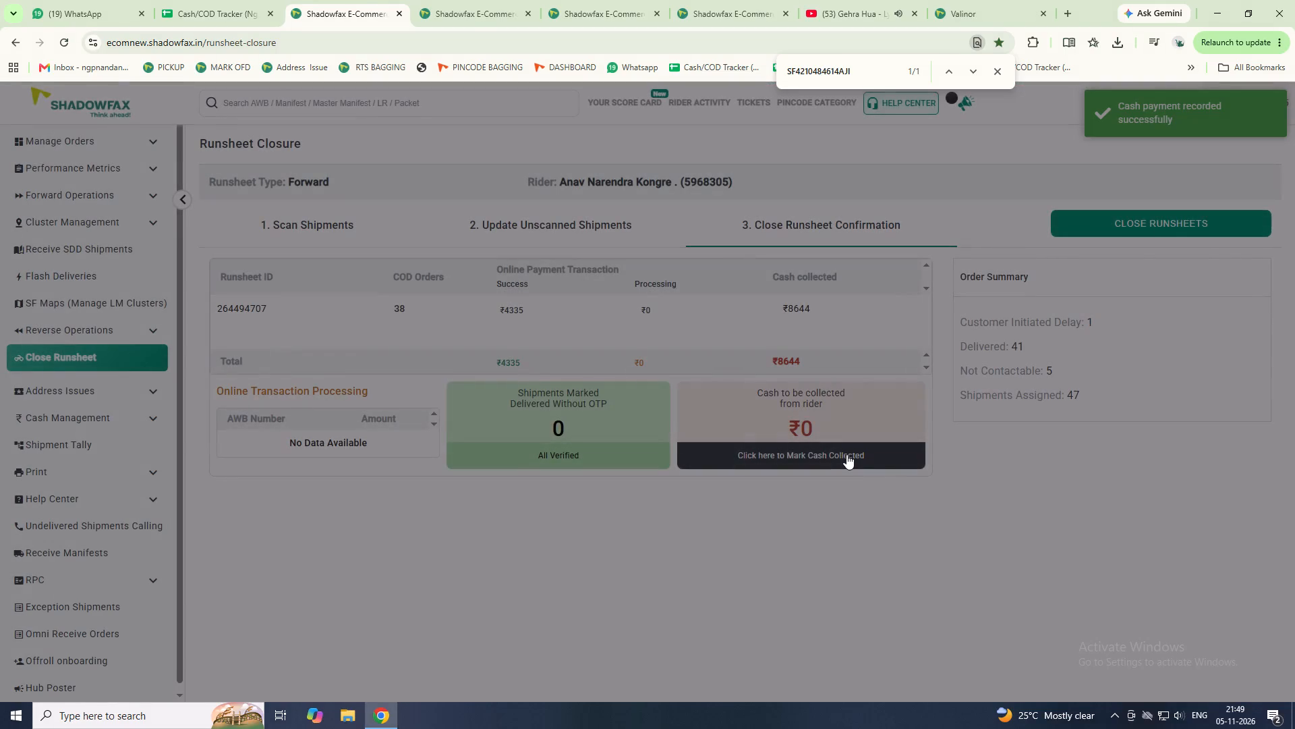
{"action": "left_click", "coordinate": [848, 454]}
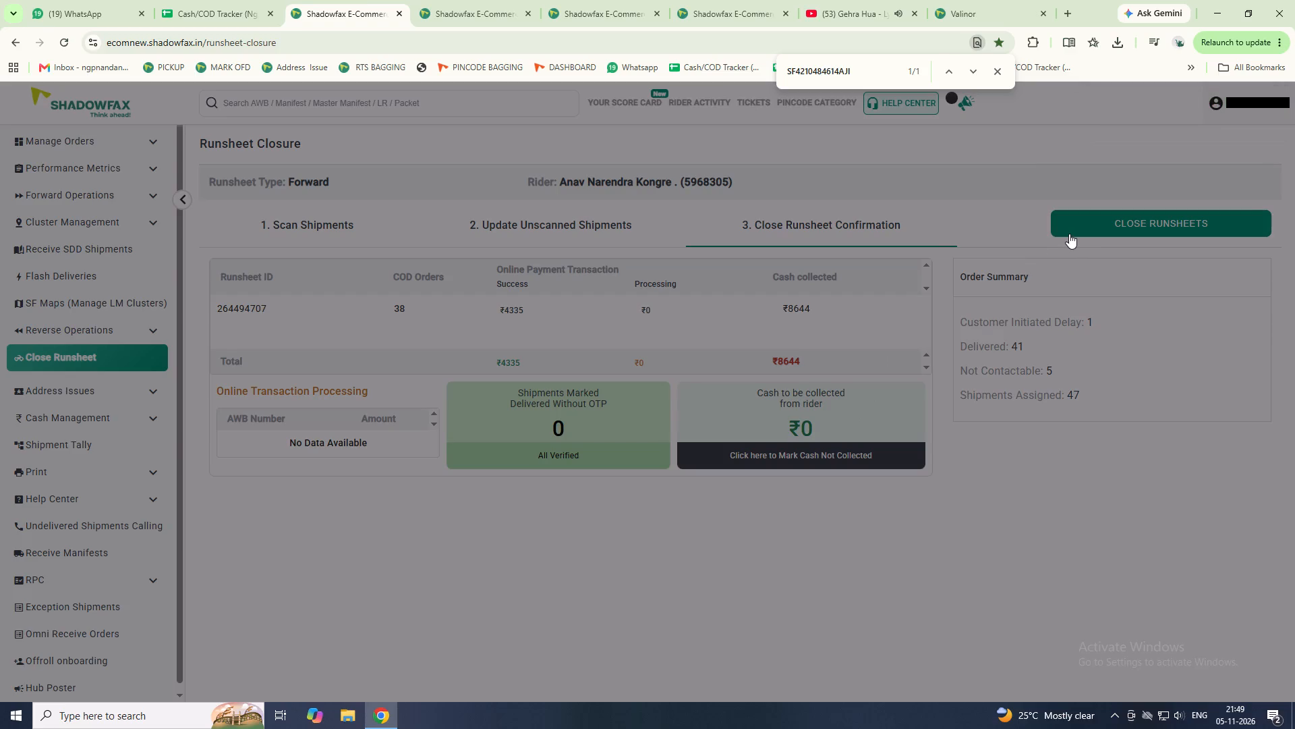
{"action": "left_click", "coordinate": [807, 453]}
{"action": "left_click", "coordinate": [807, 453]}
{"action": "left_click", "coordinate": [1112, 222]}
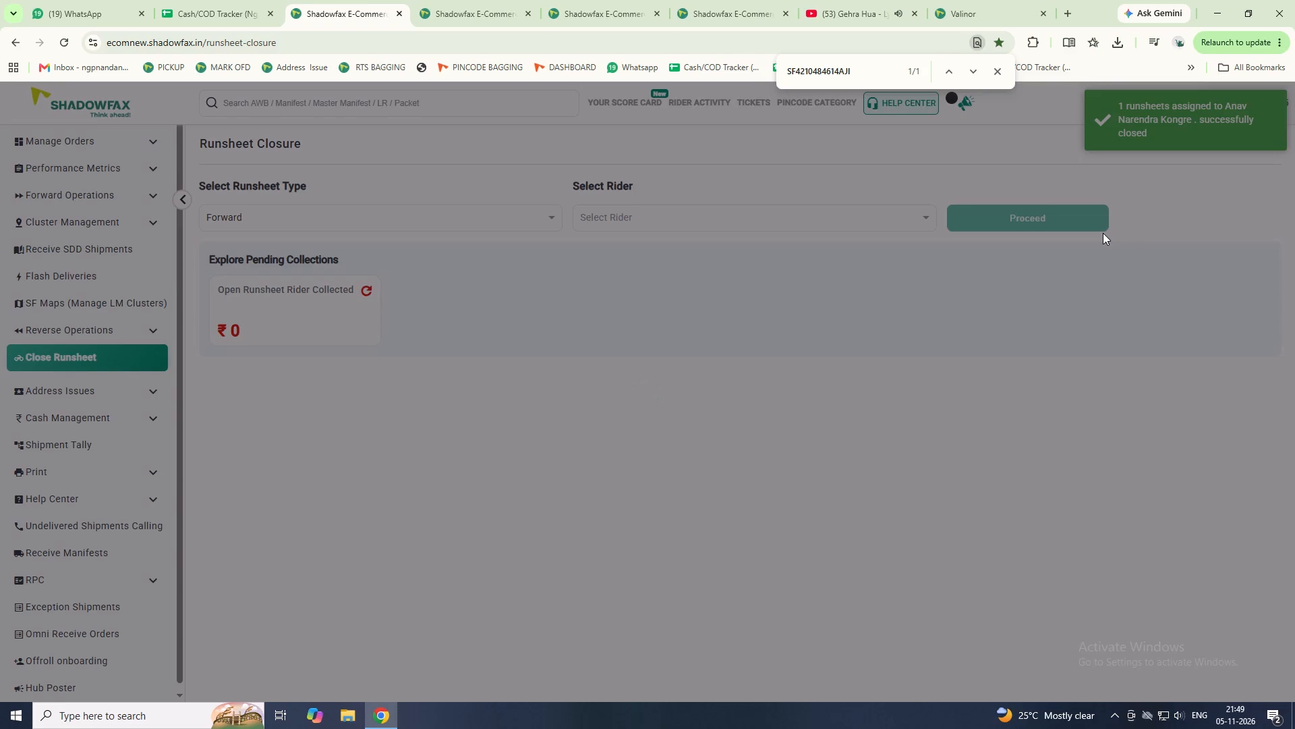
Select rider Barai for the Forward runsheet type and proceed to the runsheet closure.
{"action": "left_click", "coordinate": [880, 211]}
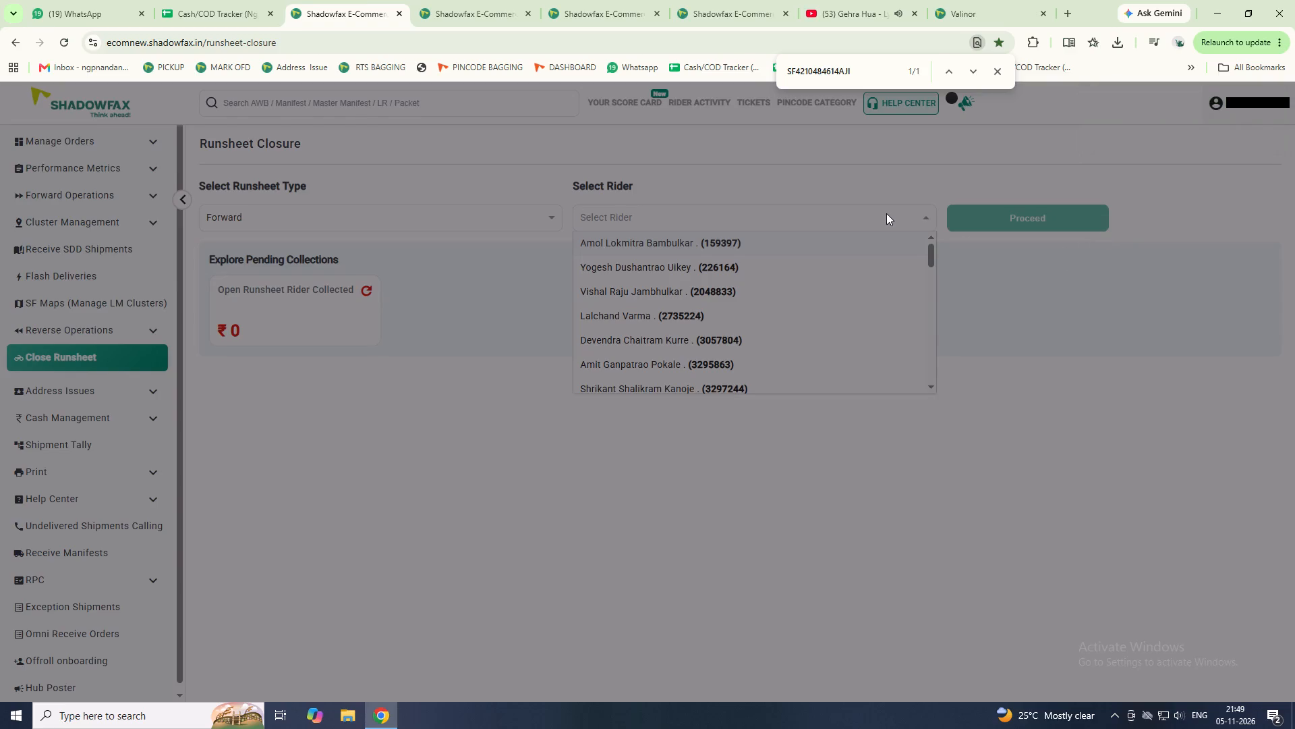
{"action": "type", "text": "barai"}
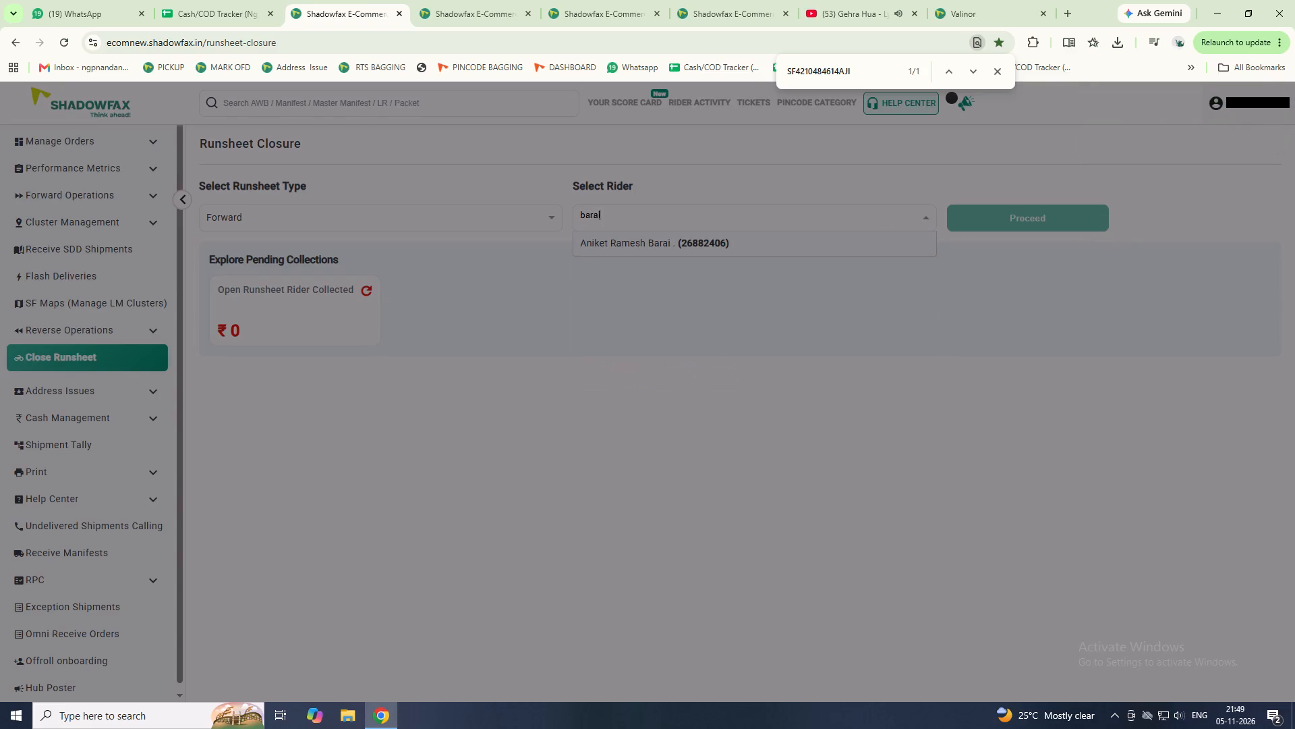
{"action": "left_click", "coordinate": [845, 238]}
{"action": "left_click", "coordinate": [990, 205]}
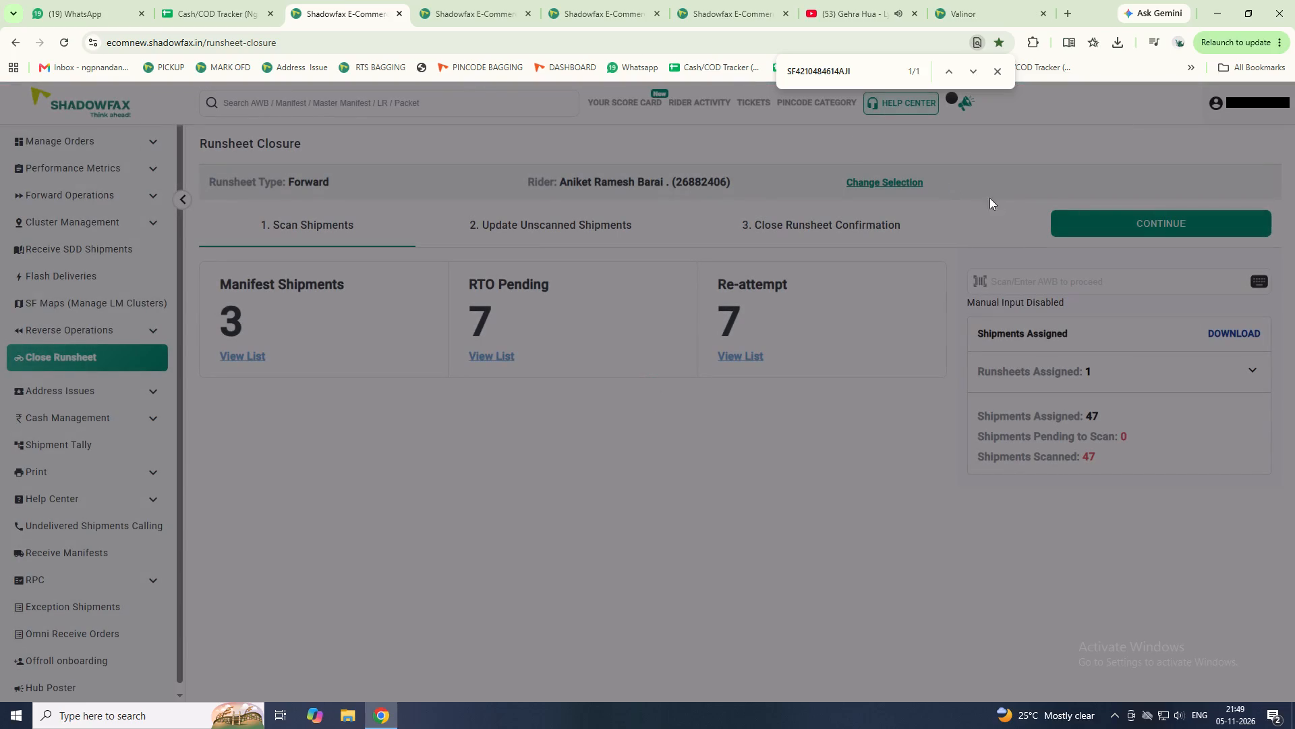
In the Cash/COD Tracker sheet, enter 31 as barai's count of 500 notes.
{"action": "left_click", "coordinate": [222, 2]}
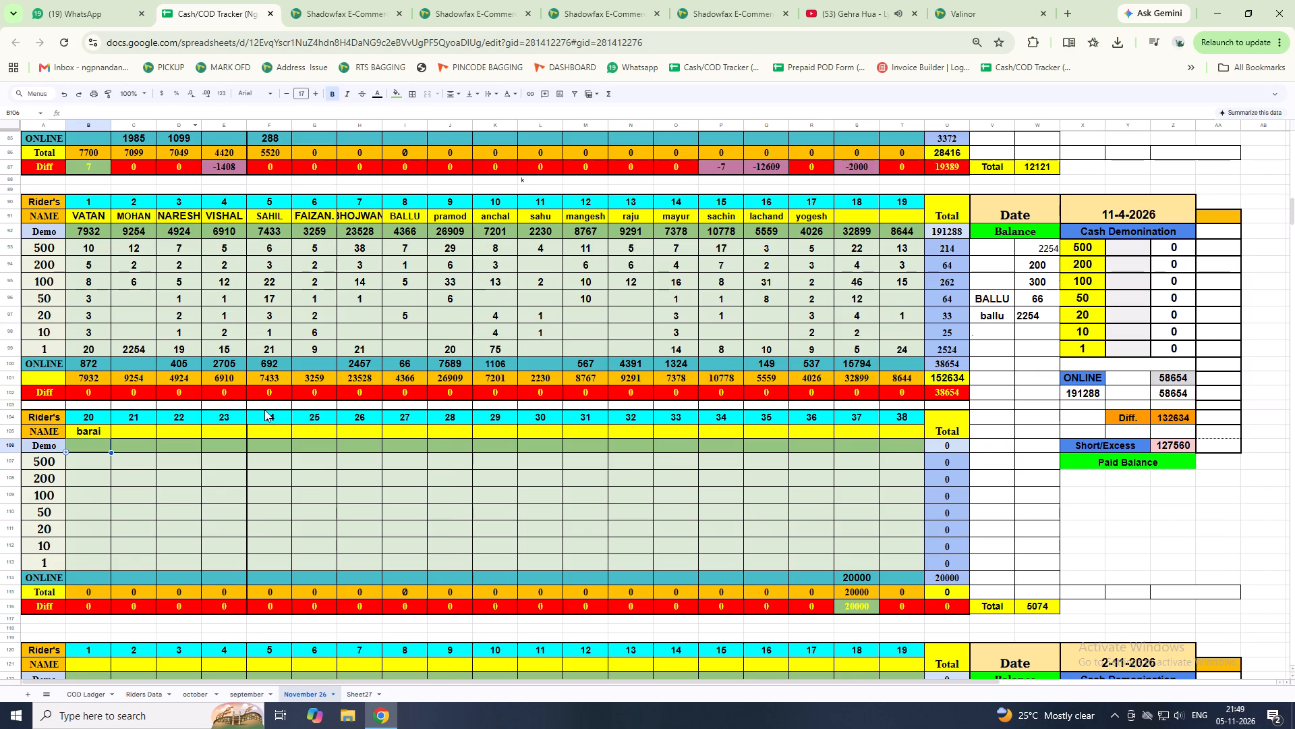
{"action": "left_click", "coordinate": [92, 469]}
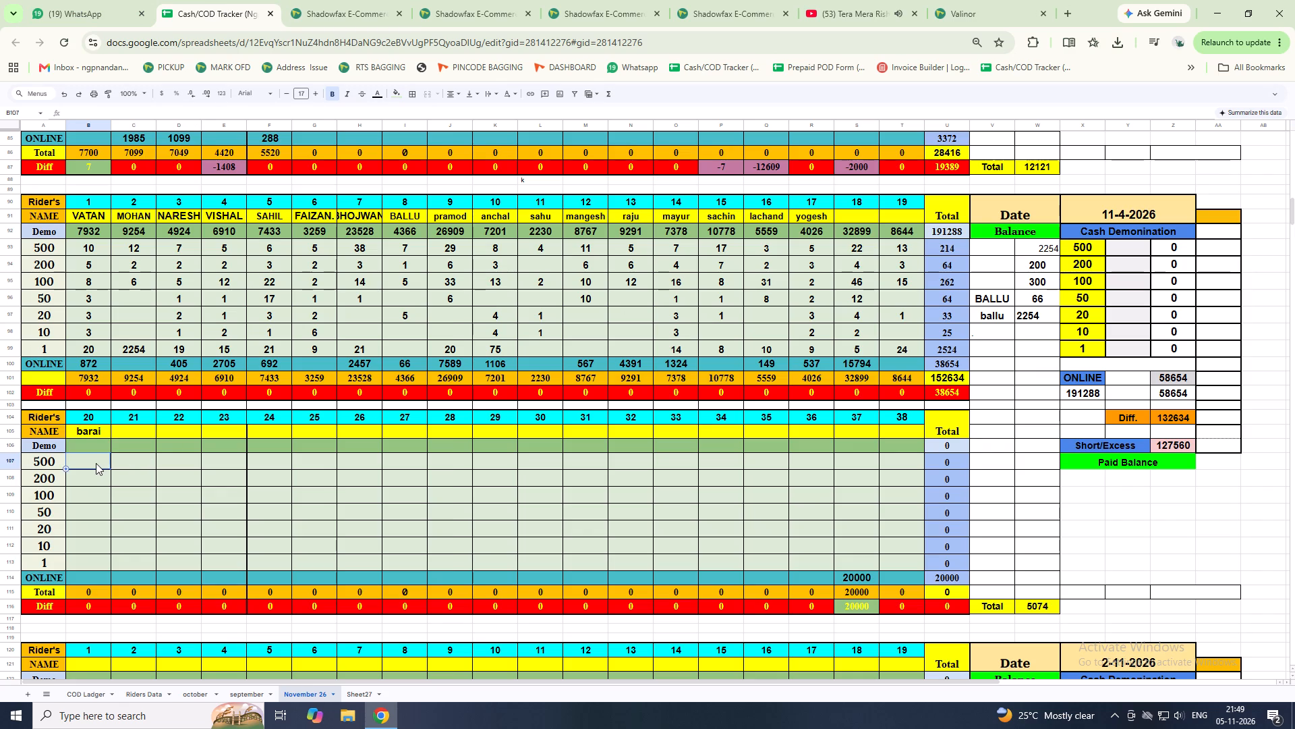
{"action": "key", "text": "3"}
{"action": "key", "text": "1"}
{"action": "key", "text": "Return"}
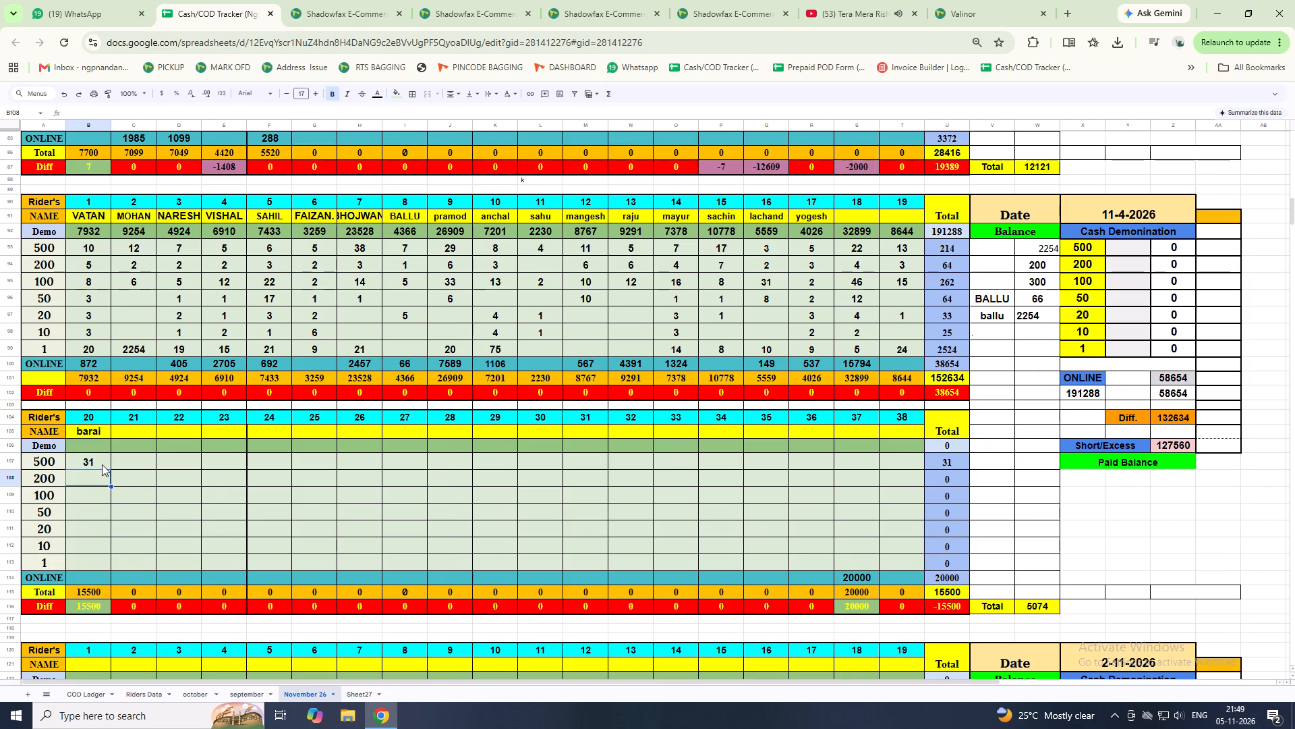
Enter barai's note counts: 3 for 500, and 1 each for 200, 100, 50 and 10.
{"action": "left_click", "coordinate": [105, 447]}
{"action": "left_click", "coordinate": [105, 460]}
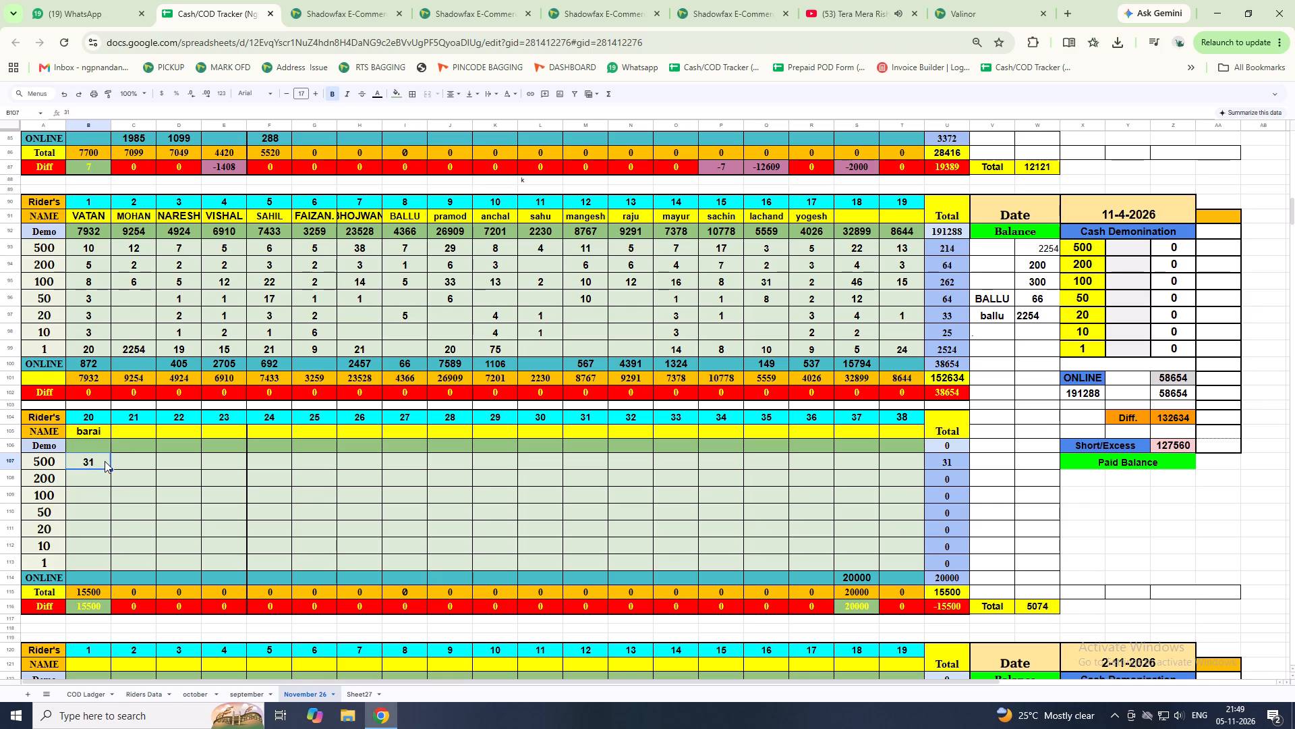
{"action": "key", "text": "BackSpace"}
{"action": "key", "text": "3"}
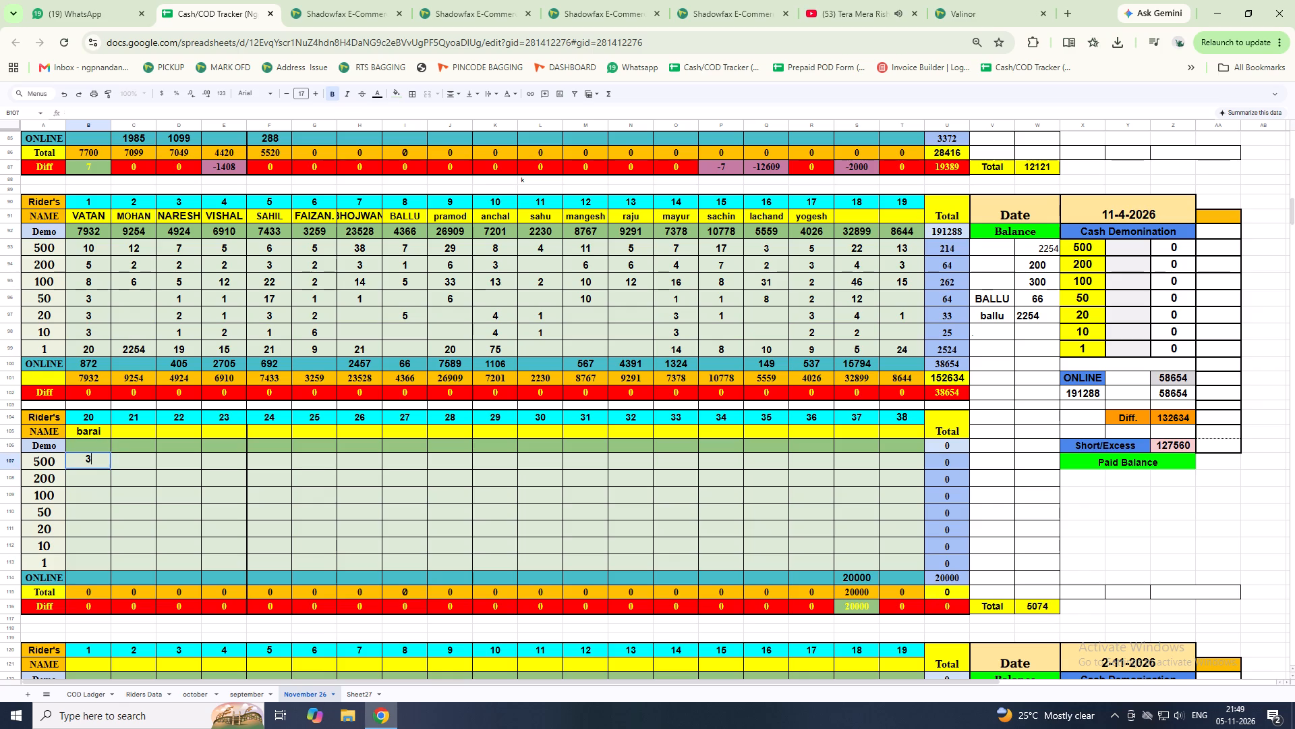
{"action": "key", "text": "Return"}
{"action": "key", "text": "1"}
{"action": "key", "text": "Return"}
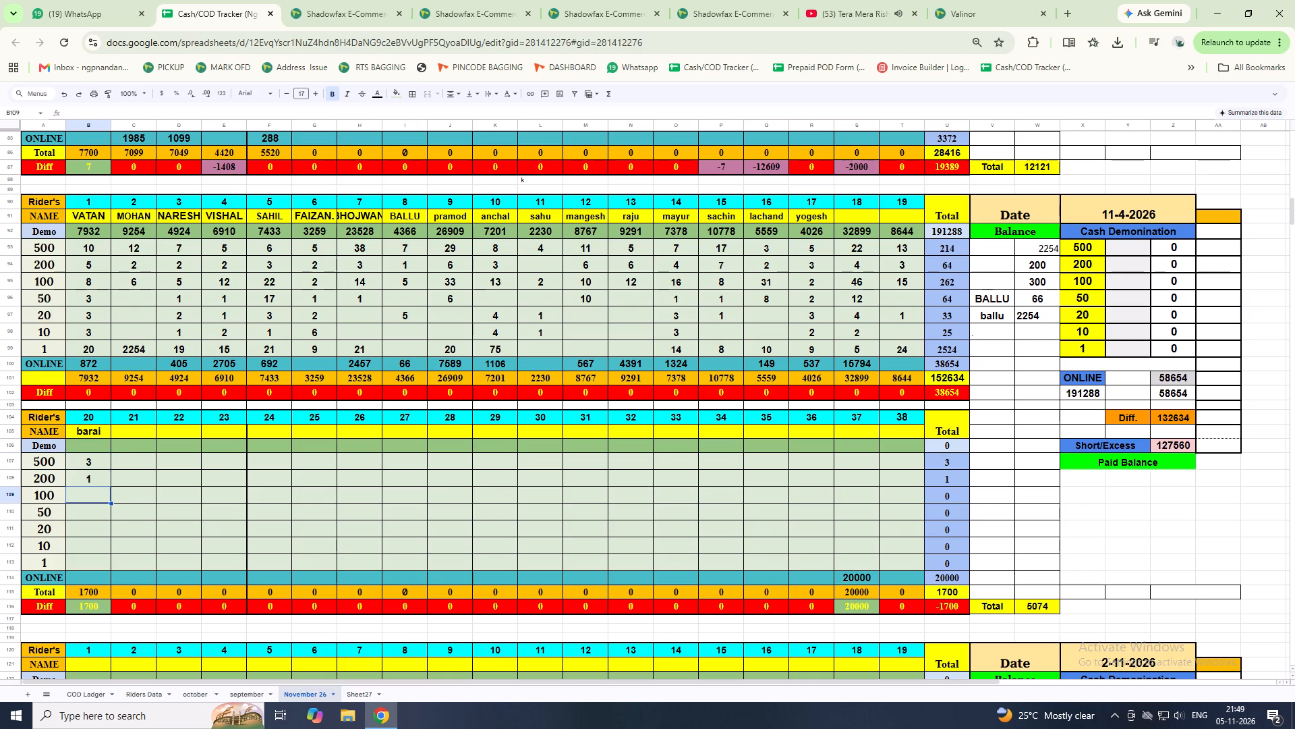
{"action": "key", "text": "1"}
{"action": "key", "text": "Return"}
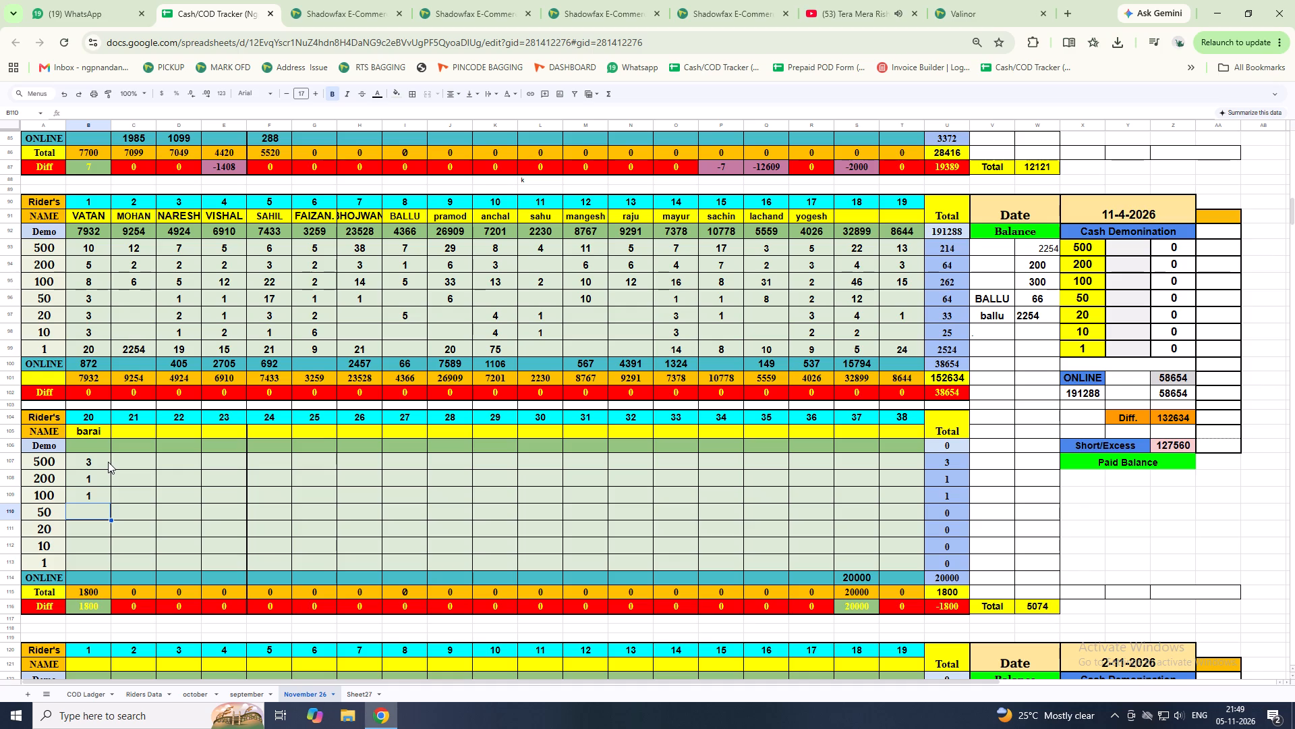
{"action": "key", "text": "1"}
{"action": "key", "text": "Return"}
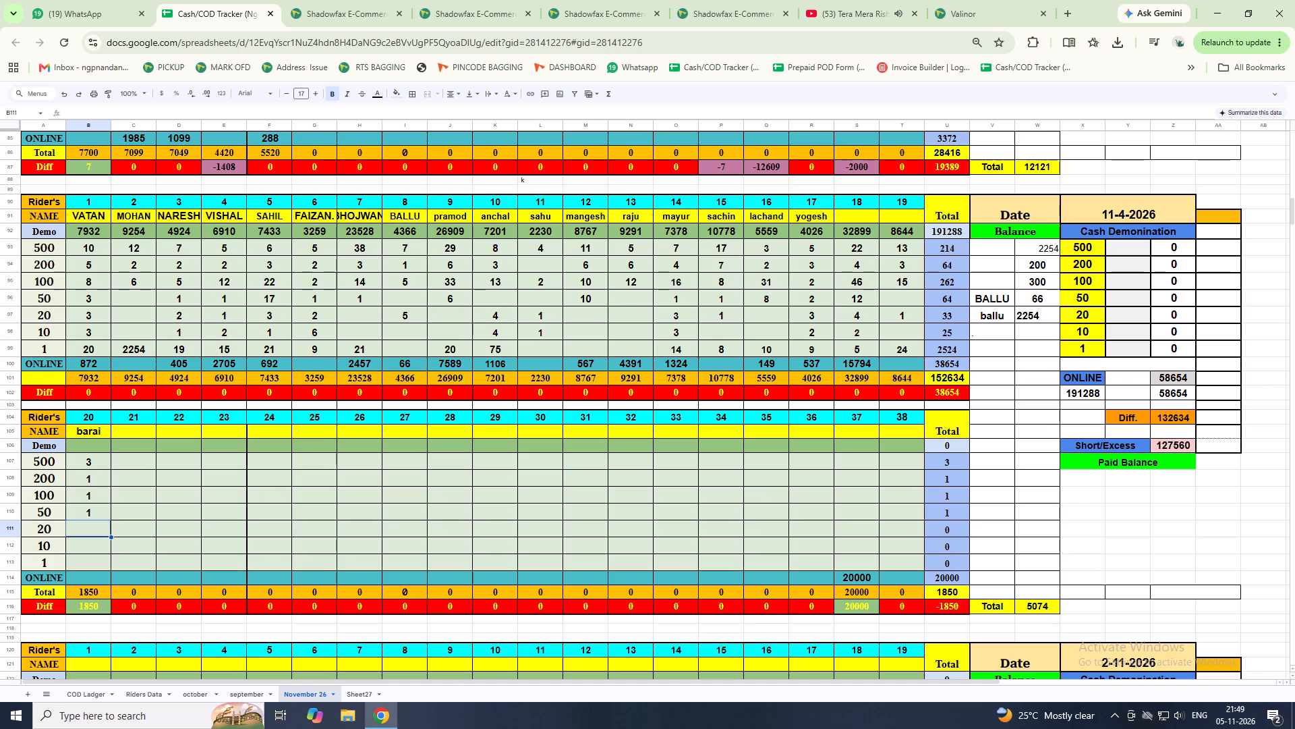
{"action": "key", "text": "Down"}
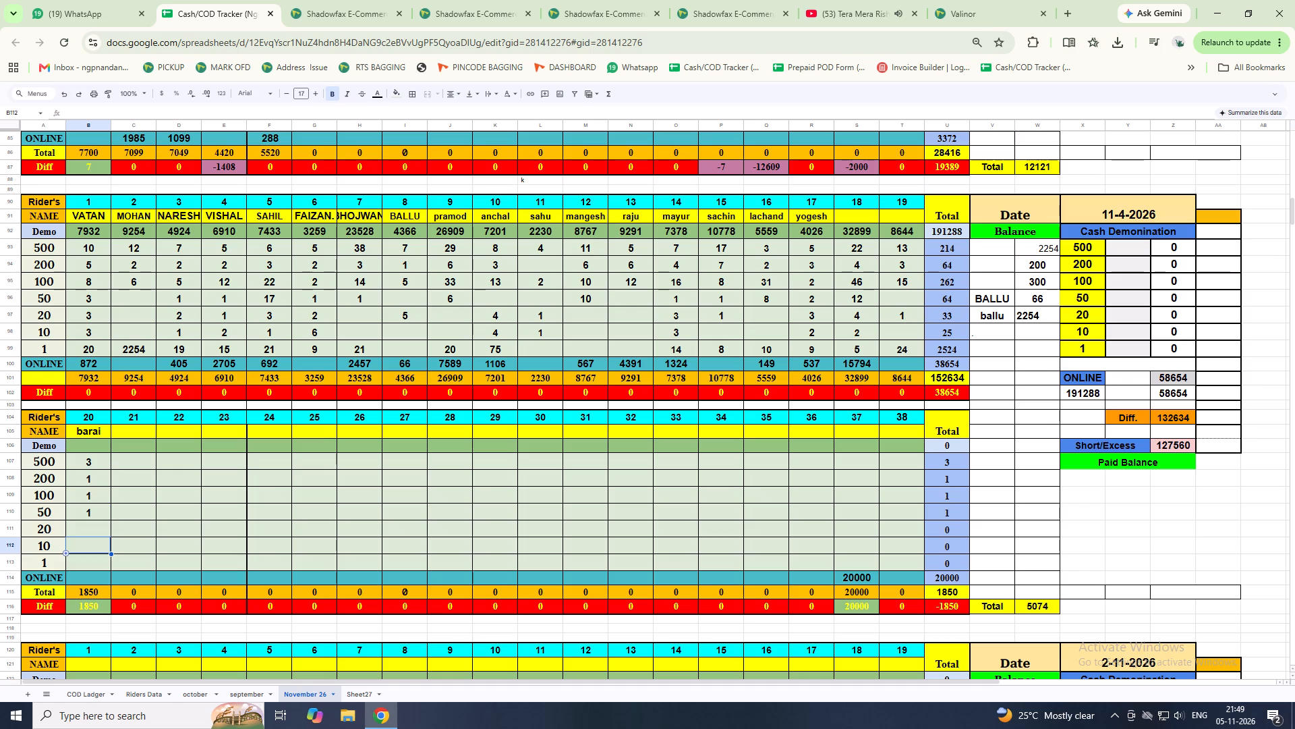
{"action": "key", "text": "1"}
{"action": "key", "text": "Return"}
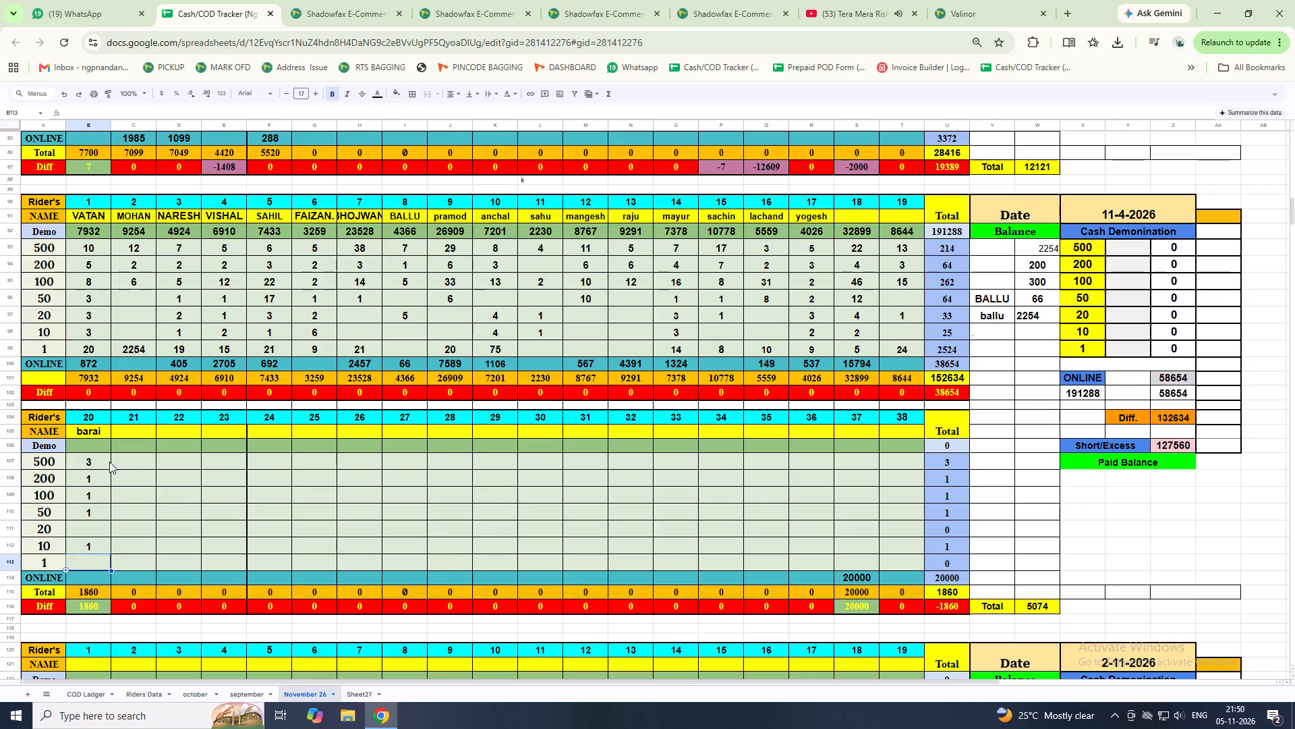
Back in Shadowfax, advance Barai's runsheet through the shipment stages to Close Runsheet Confirmation.
{"action": "left_click", "coordinate": [353, 1]}
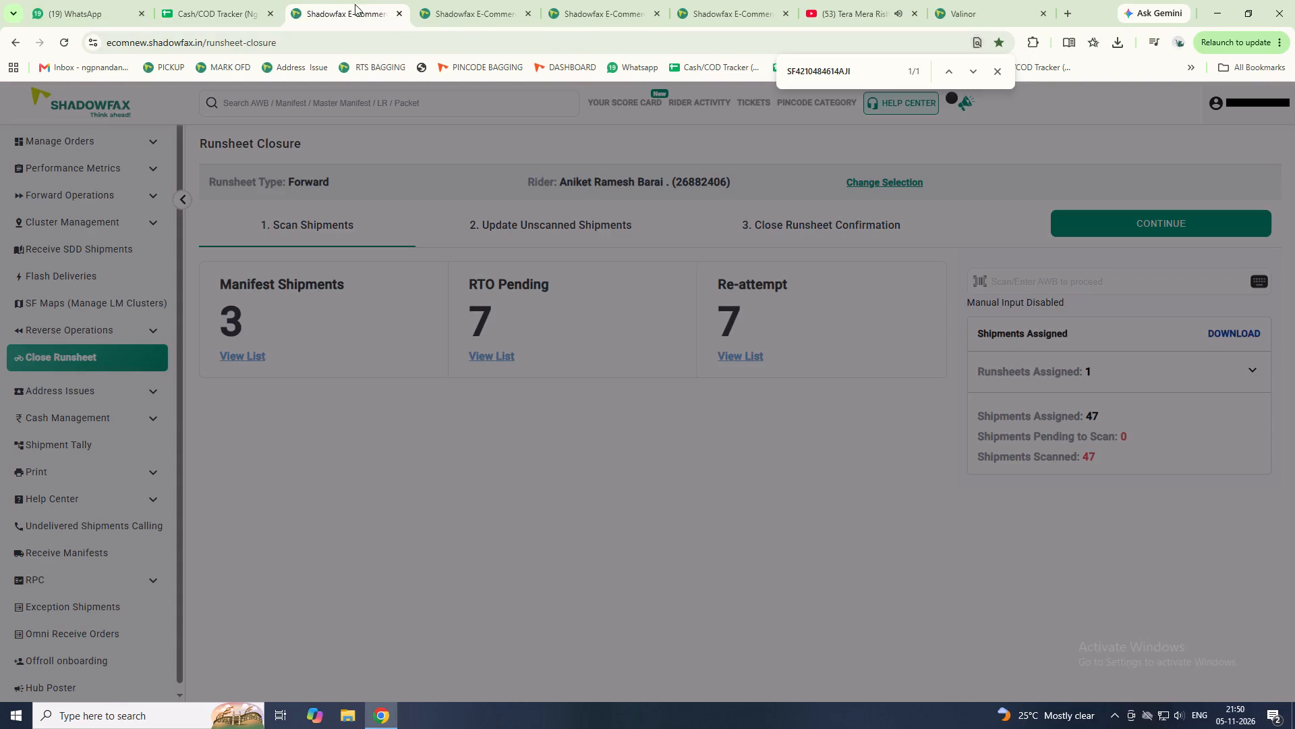
{"action": "left_click", "coordinate": [1220, 219]}
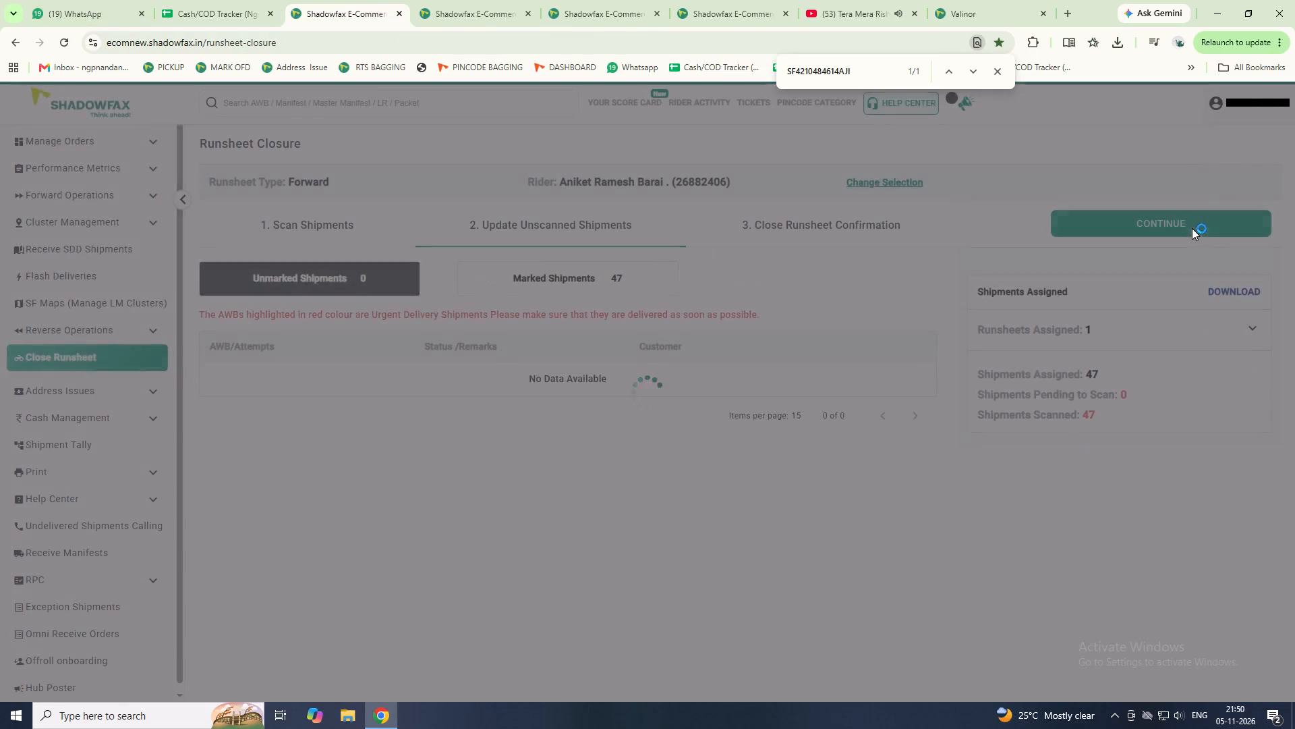
{"action": "left_click", "coordinate": [1191, 223]}
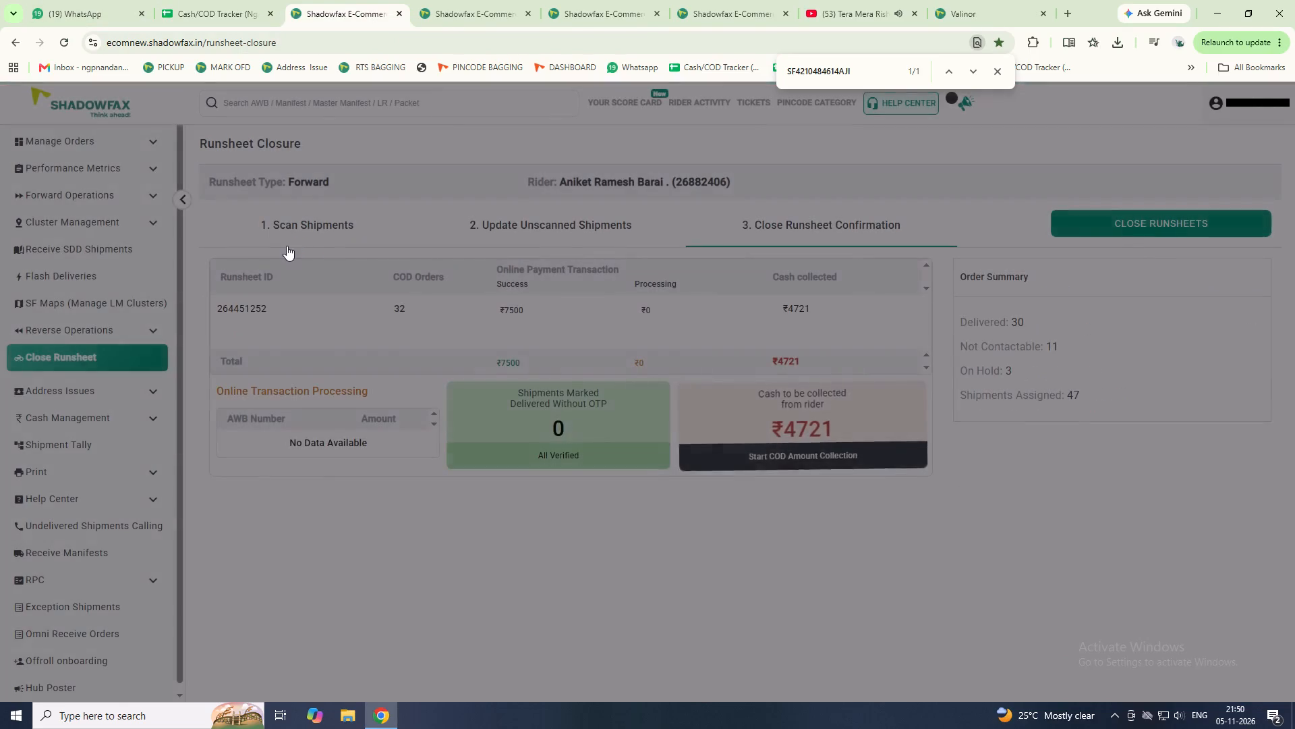
In the Cash/COD Tracker sheet, enter 7421 as barai's Demo amount.
{"action": "left_click", "coordinate": [201, 3]}
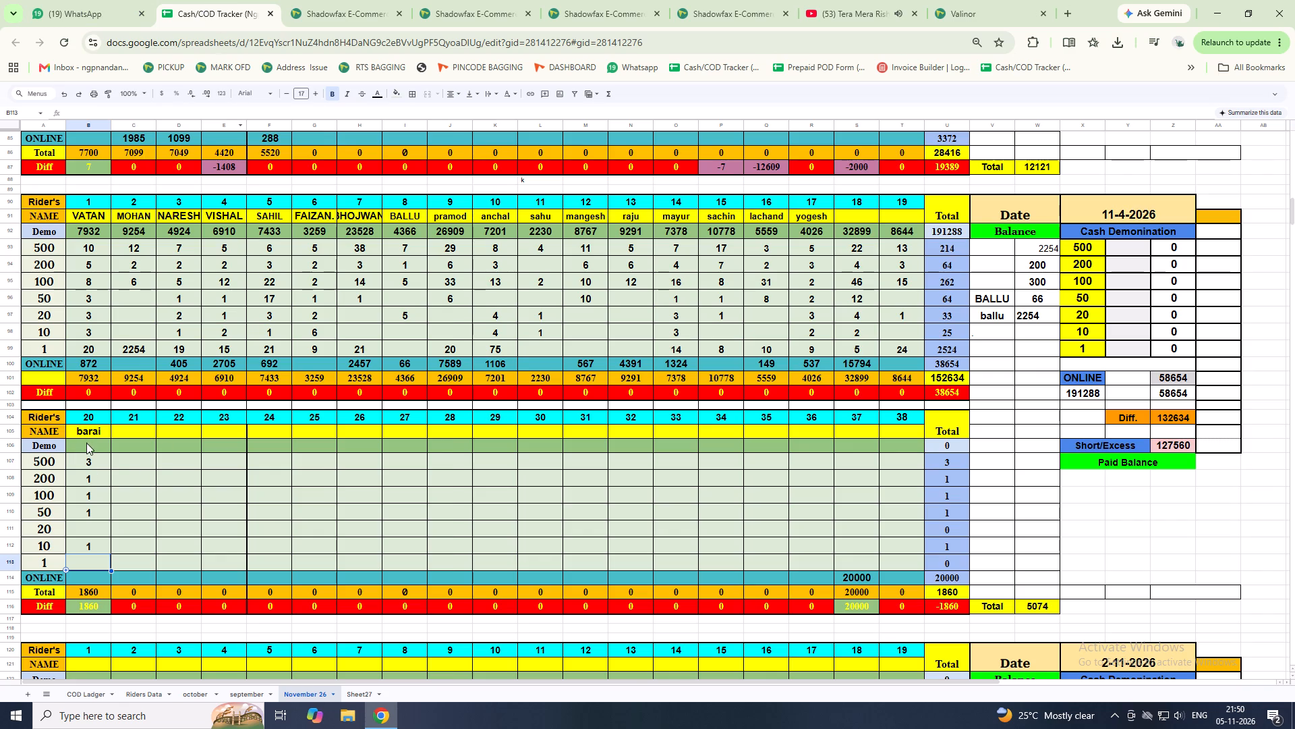
{"action": "left_click", "coordinate": [88, 444]}
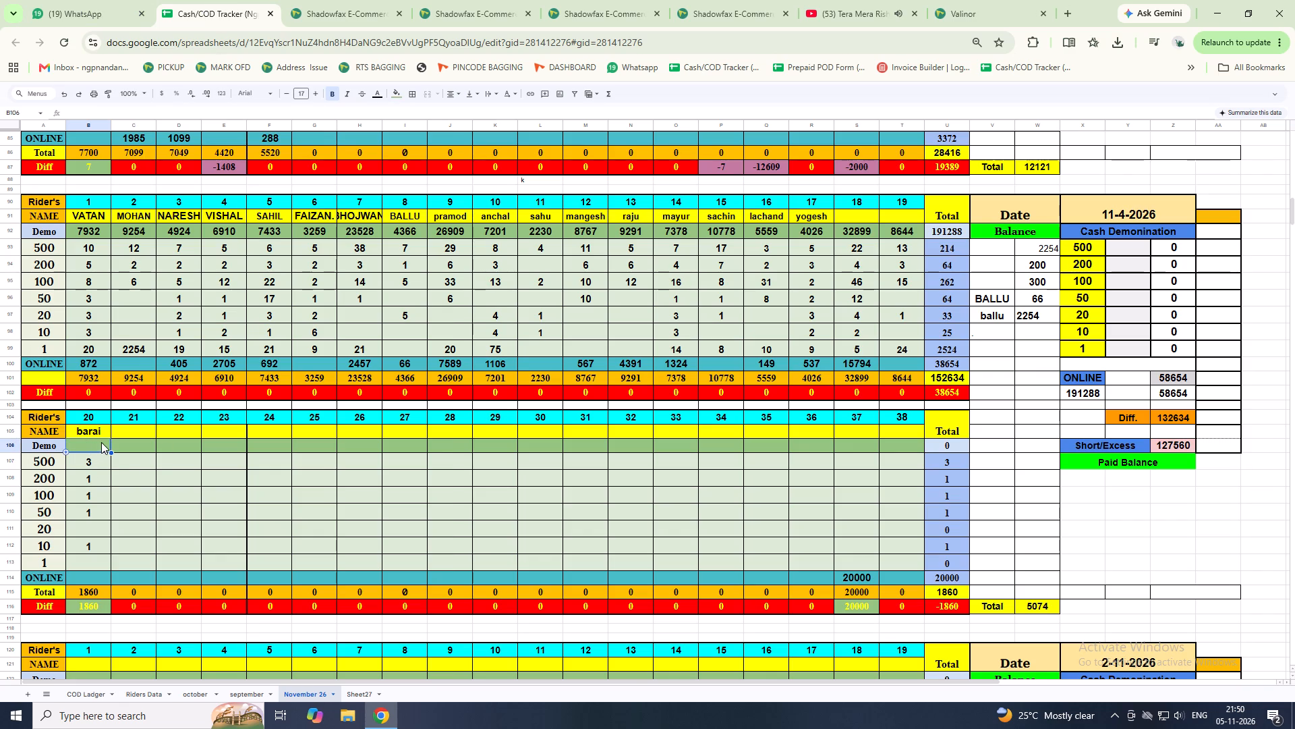
{"action": "key", "text": "7"}
{"action": "key", "text": "4"}
{"action": "key", "text": "2"}
{"action": "key", "text": "1"}
{"action": "key", "text": "Return"}
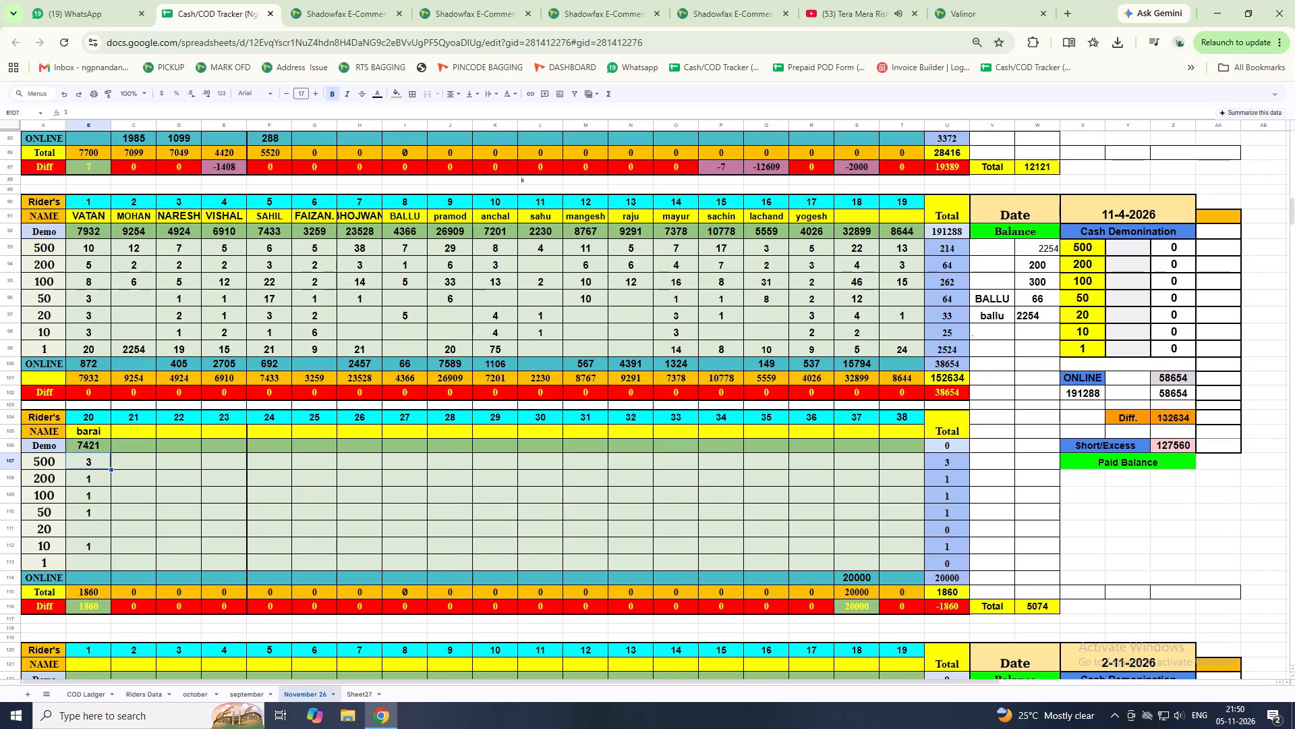
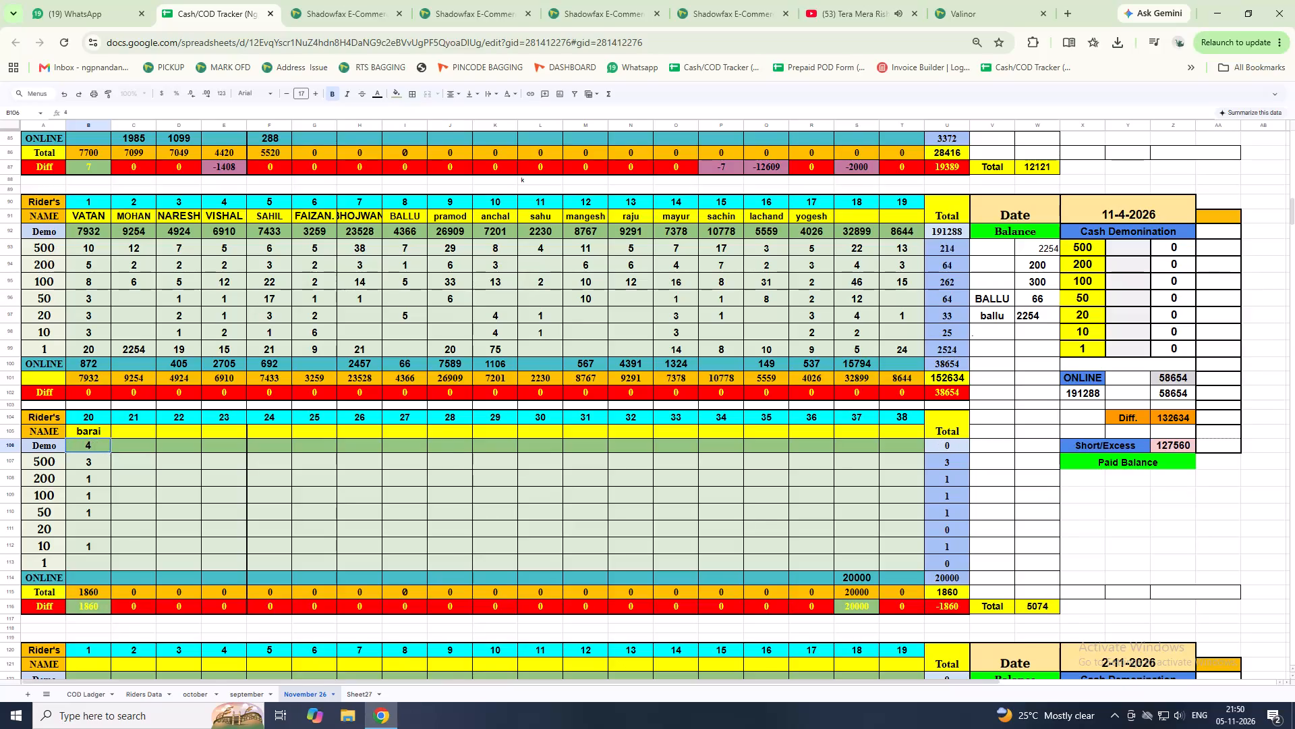
Complete barai's Demo amount as 4721.
{"action": "key", "text": "7"}
{"action": "type", "text": "21"}
{"action": "key", "text": "Return"}
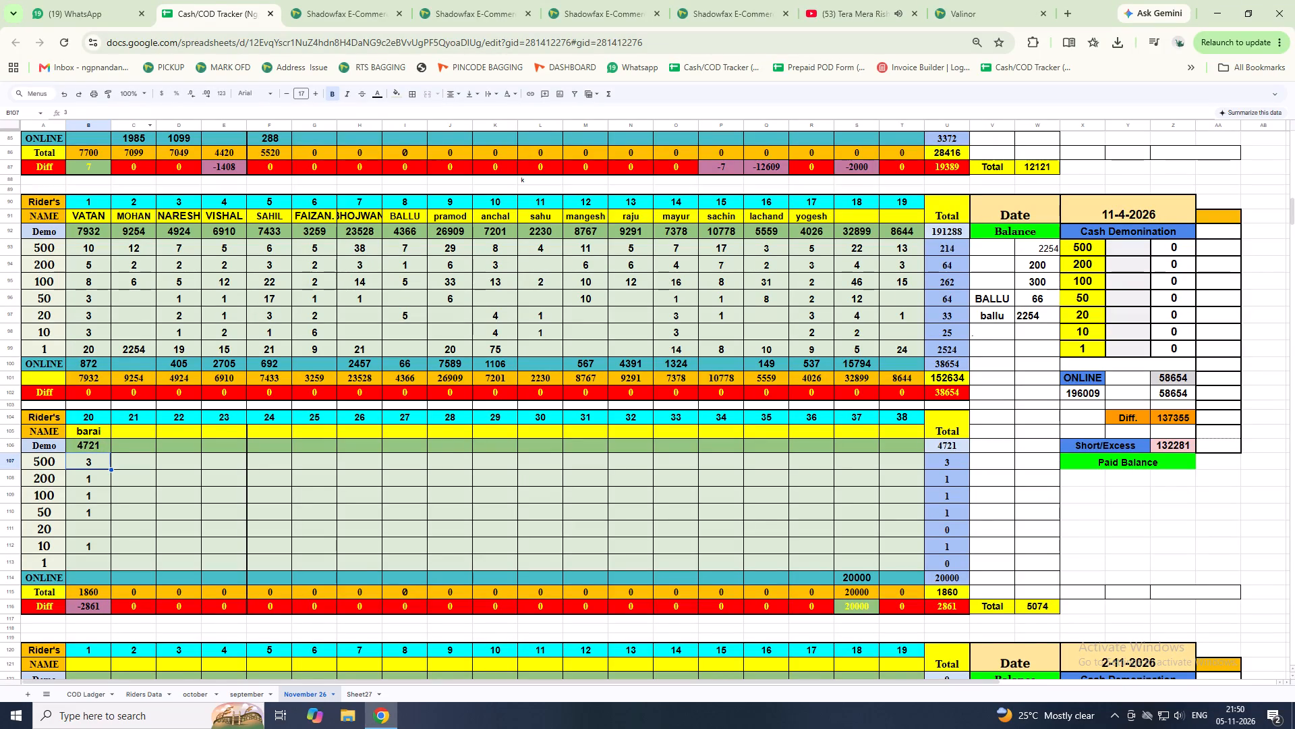
Check Barai's cash figure in Shadowfax, and set his count of 10 notes to 2 in the Cash/COD Tracker sheet.
{"action": "left_click", "coordinate": [334, 6]}
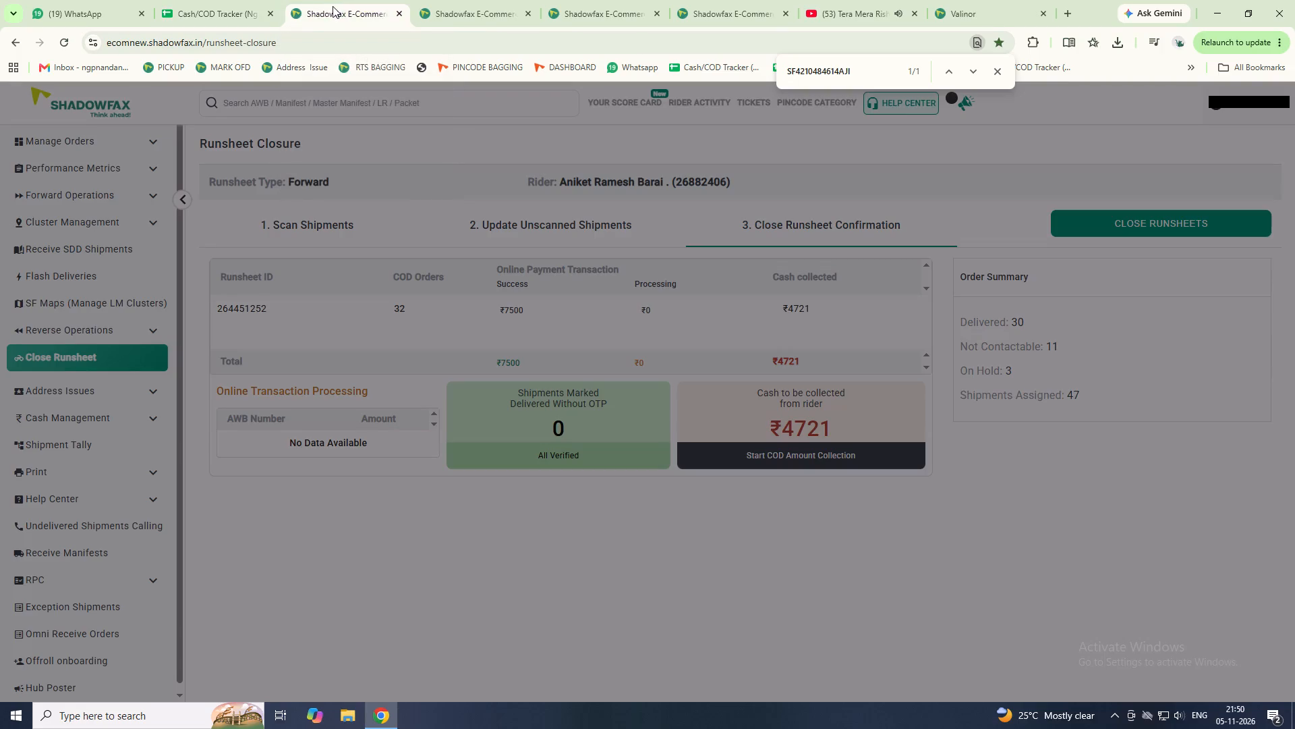
{"action": "left_click", "coordinate": [226, 2]}
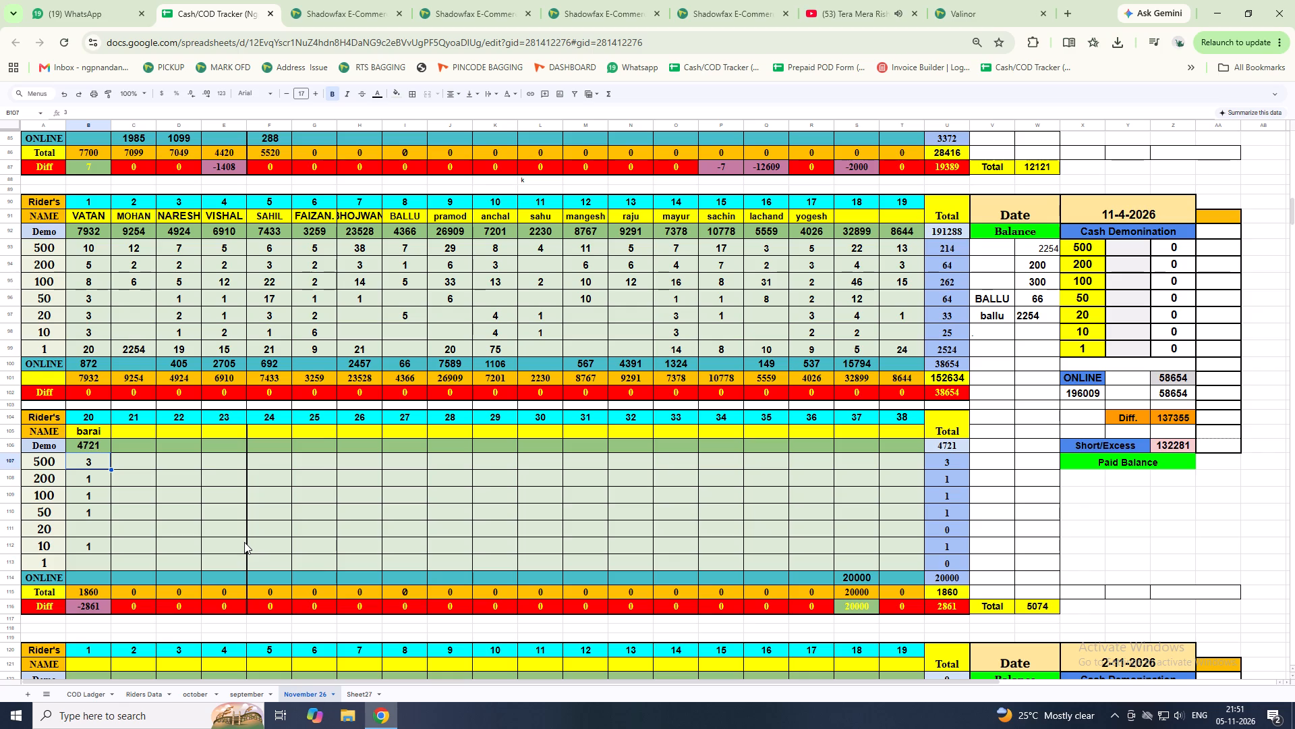
{"action": "left_click", "coordinate": [92, 541]}
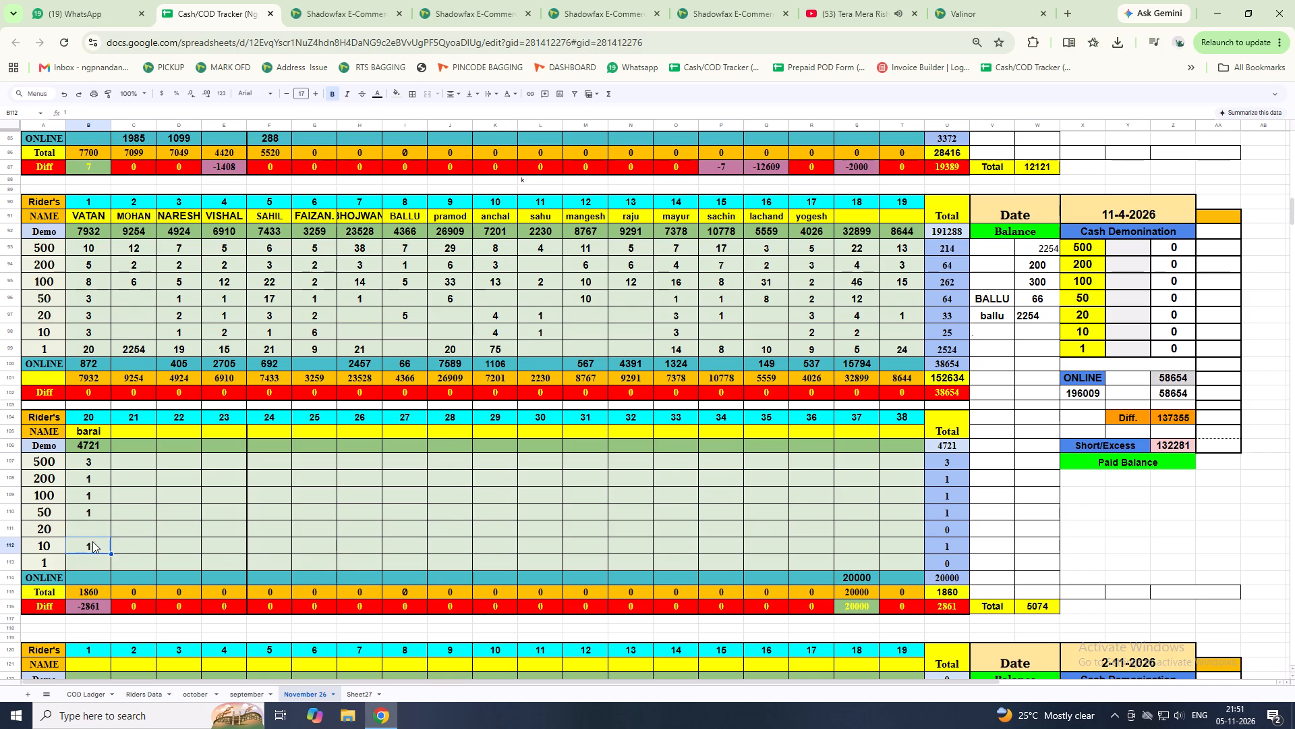
{"action": "key", "text": "BackSpace"}
{"action": "key", "text": "2"}
{"action": "key", "text": "Return"}
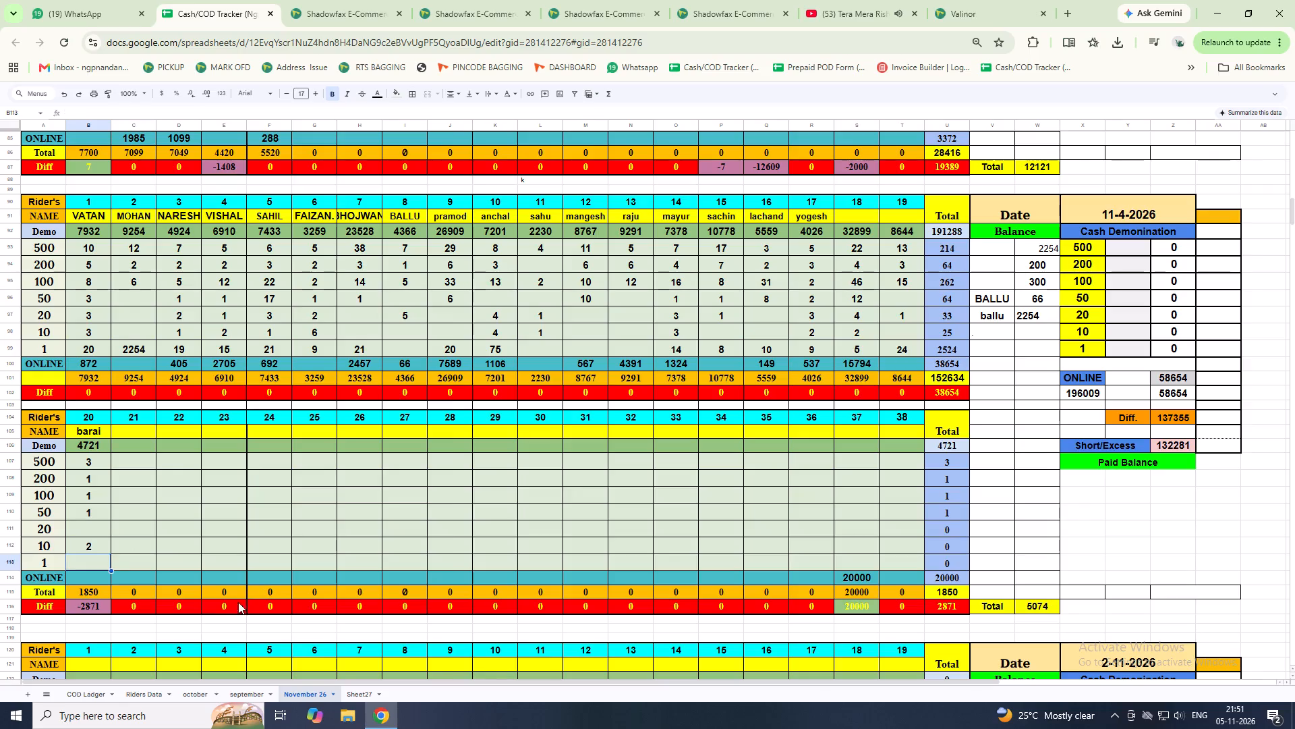
In Shadowfax, start Barai's COD amount collection and collect 2851 by UPI/QR code.
{"action": "left_click", "coordinate": [326, 4]}
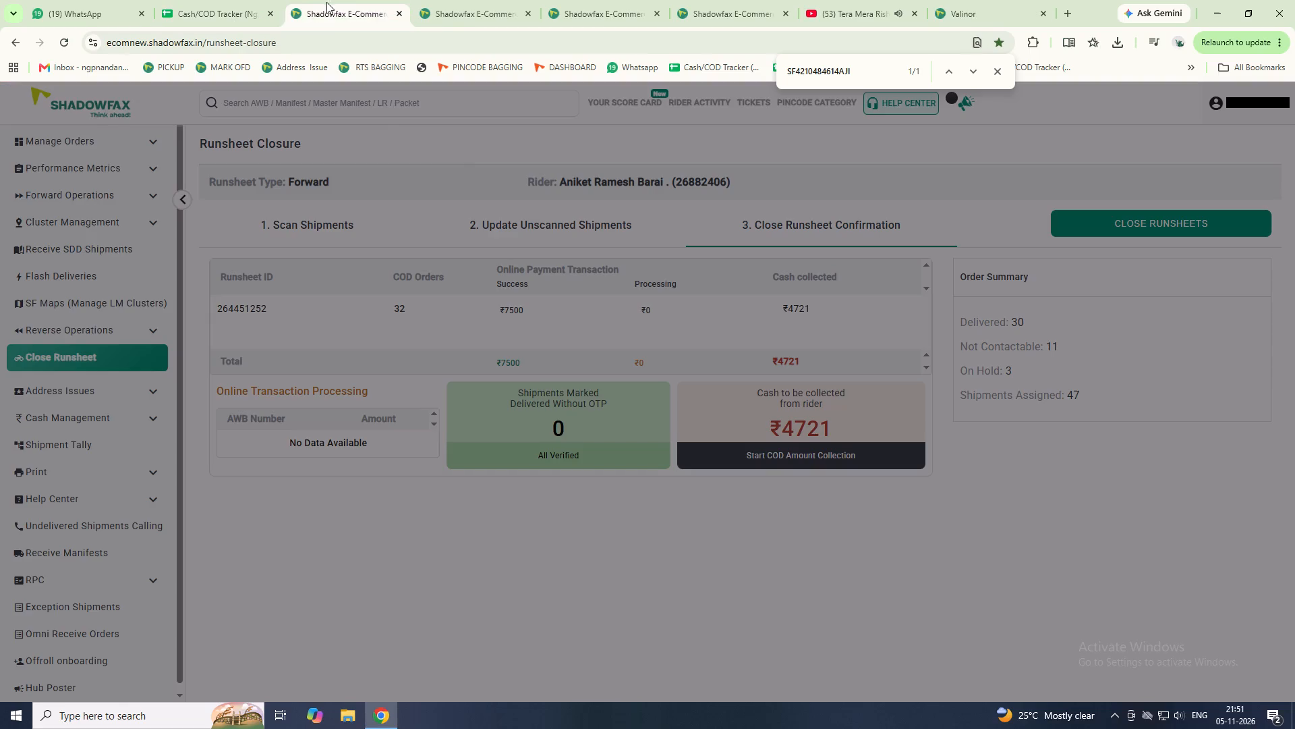
{"action": "left_click", "coordinate": [797, 457]}
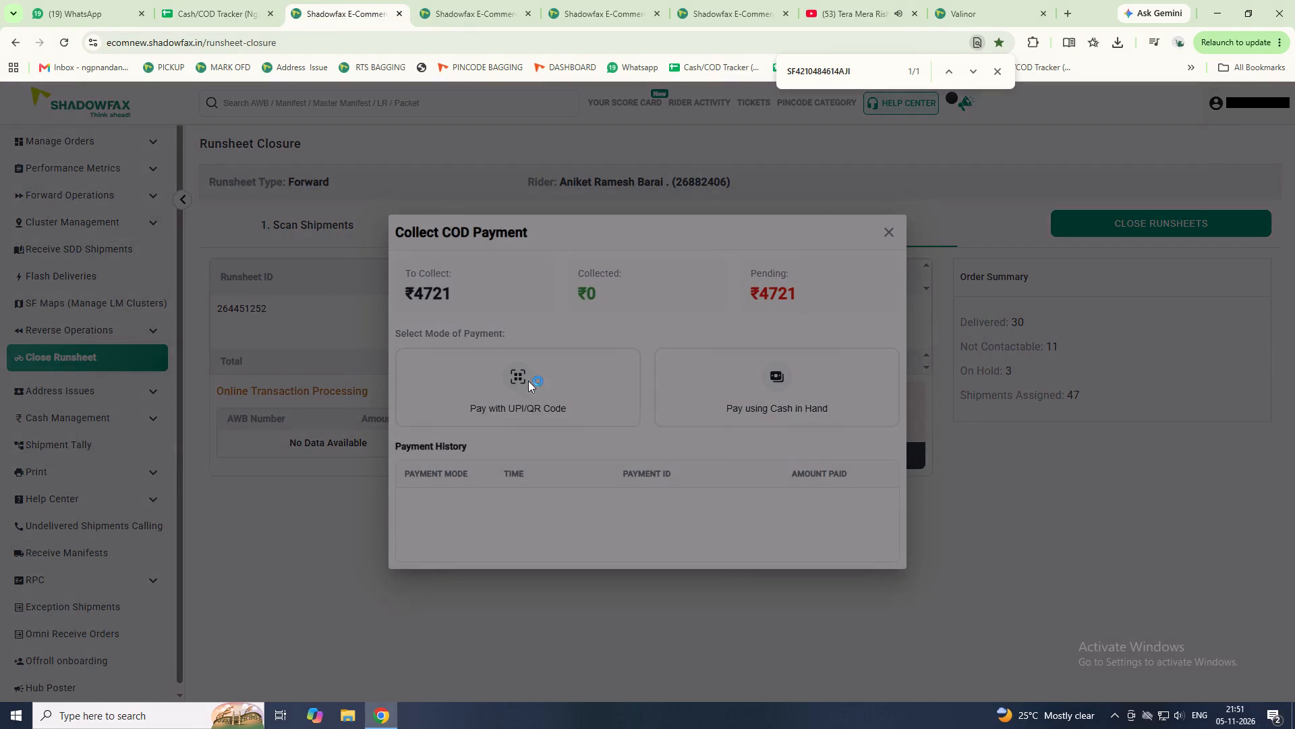
{"action": "left_click", "coordinate": [529, 381]}
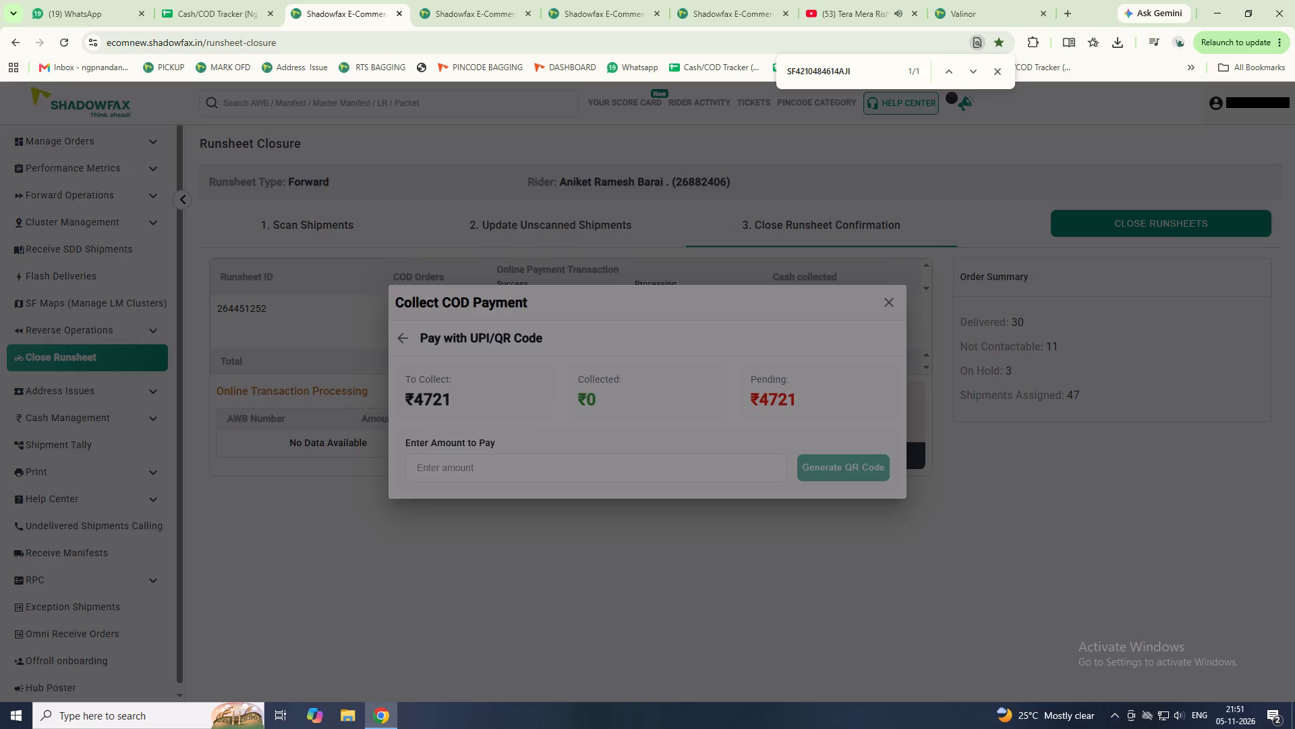
{"action": "left_click", "coordinate": [540, 476]}
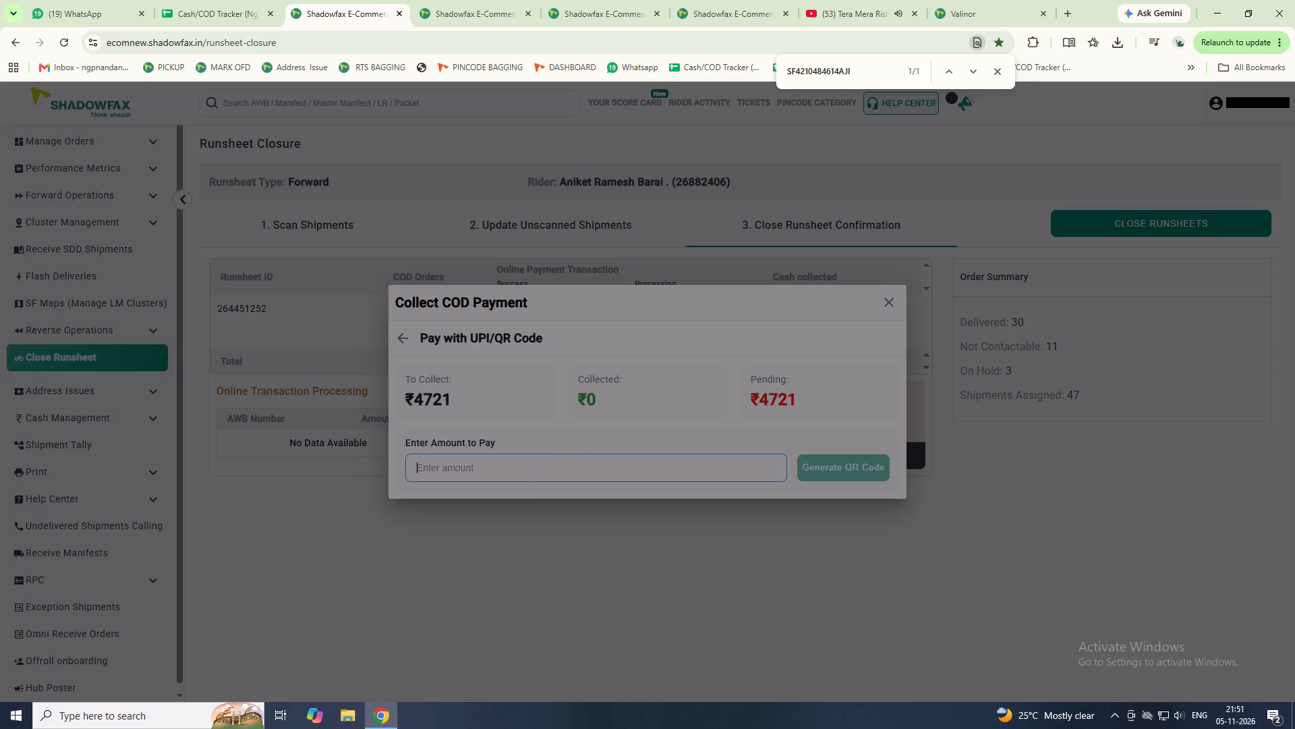
{"action": "type", "text": "28"}
{"action": "type", "text": "51"}
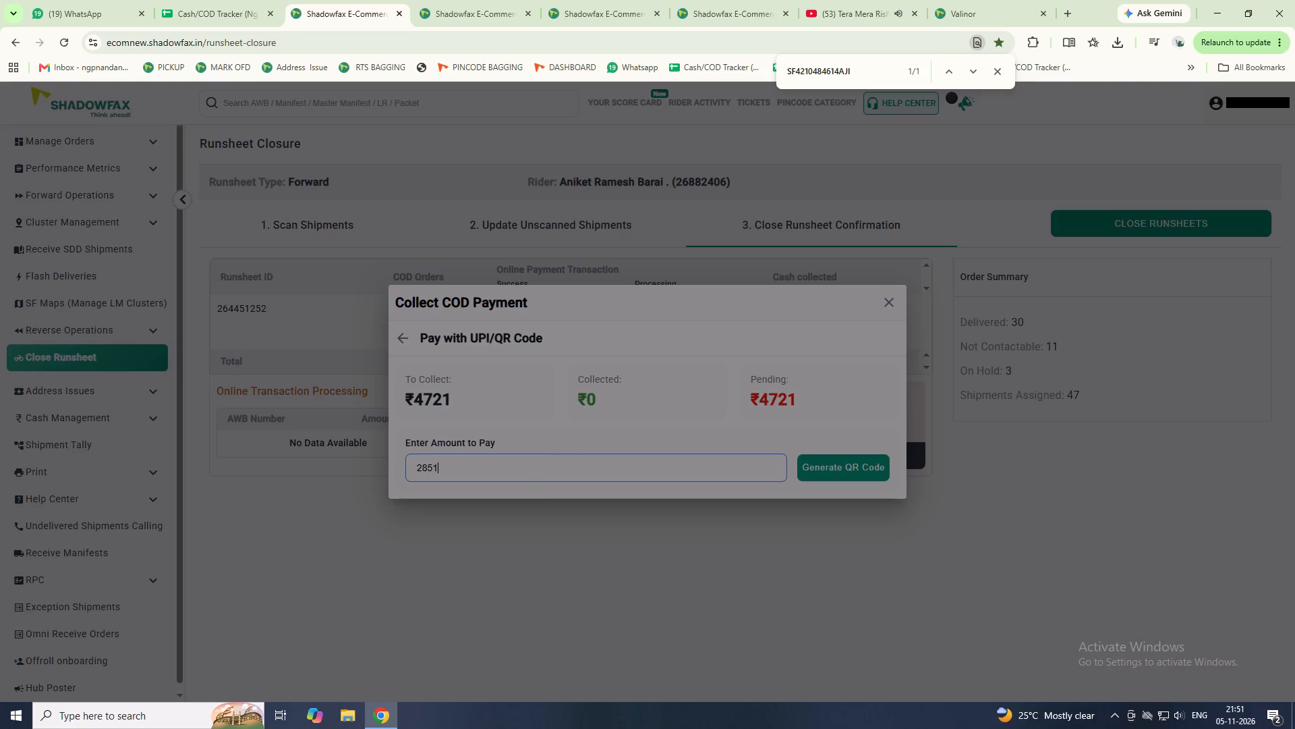
{"action": "left_click", "coordinate": [819, 462]}
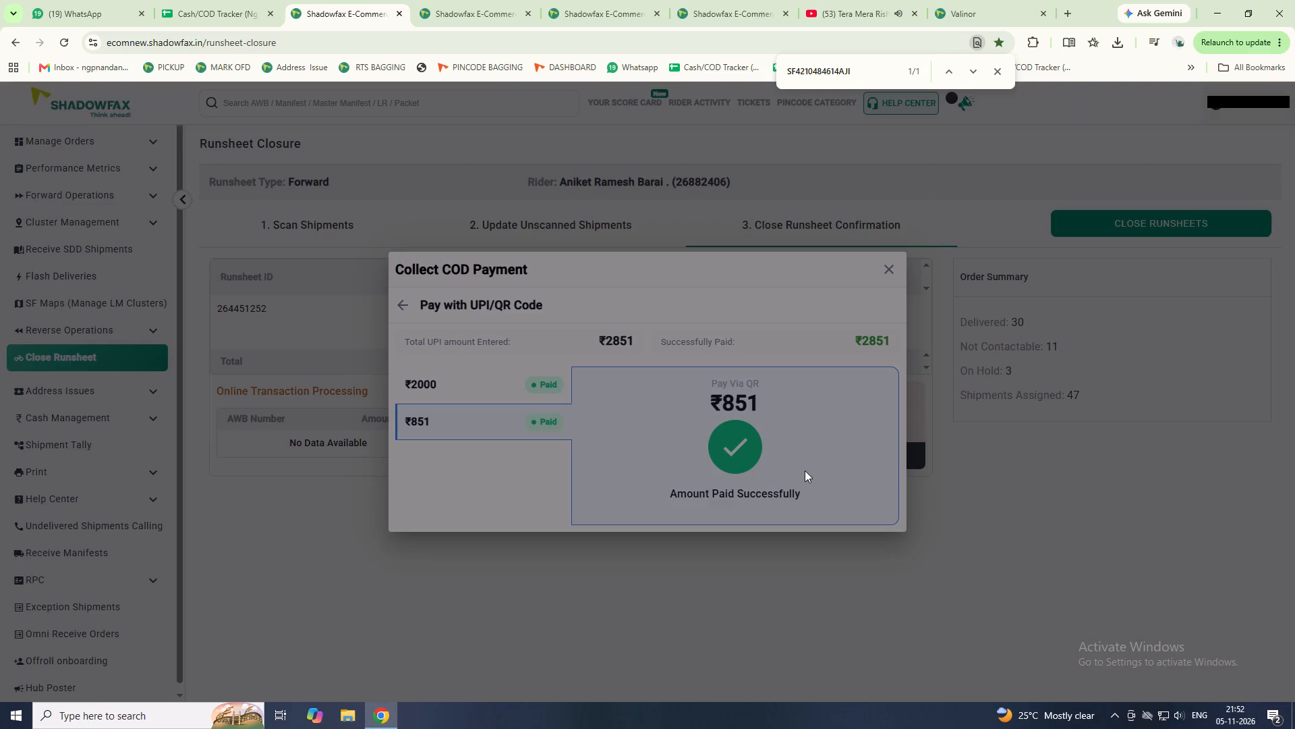
{"action": "left_click", "coordinate": [897, 259]}
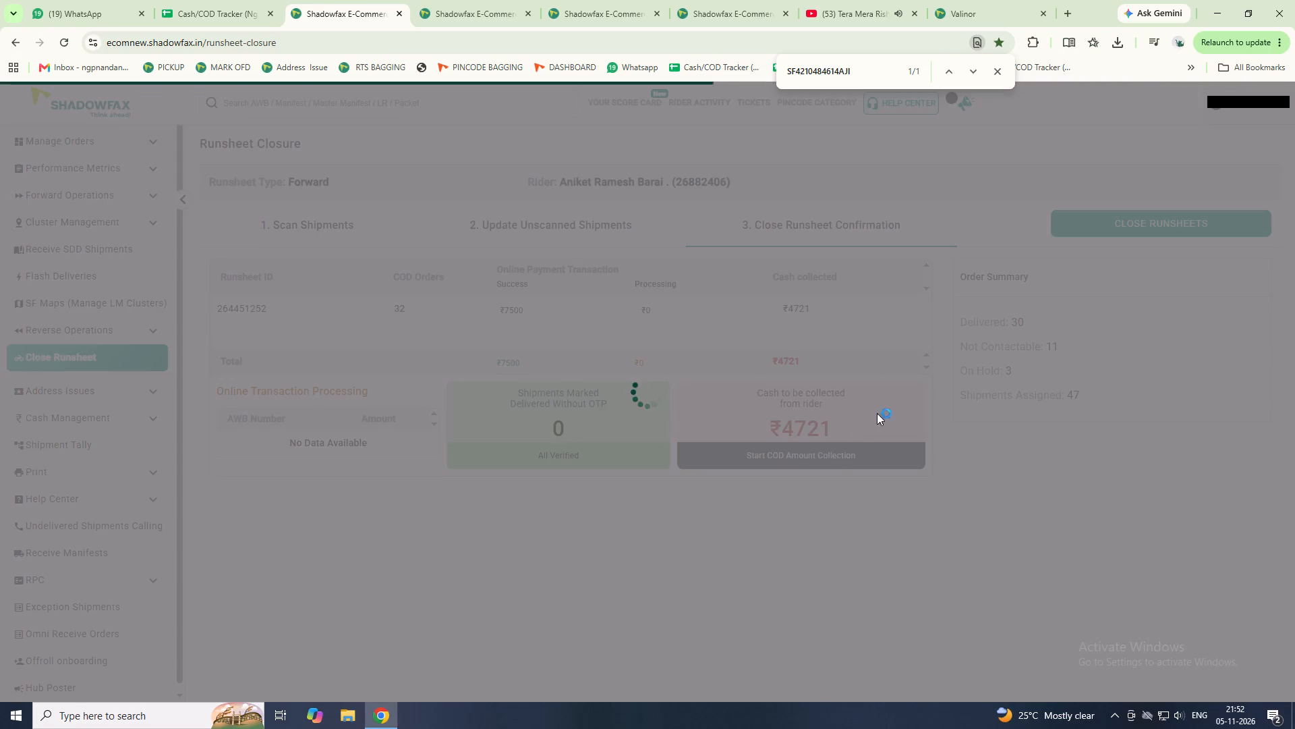
Record 1870 as cash in hand in Barai's COD payment collection.
{"action": "left_click", "coordinate": [830, 454]}
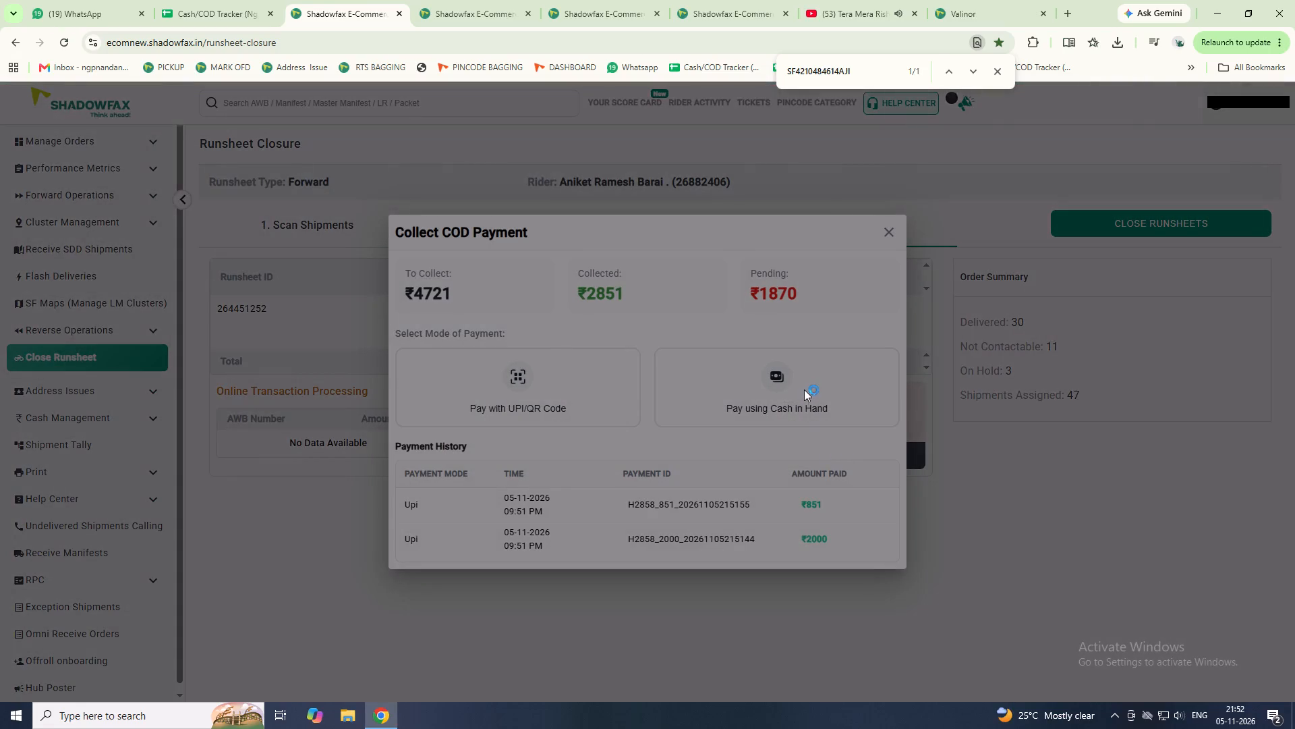
{"action": "left_click", "coordinate": [805, 387]}
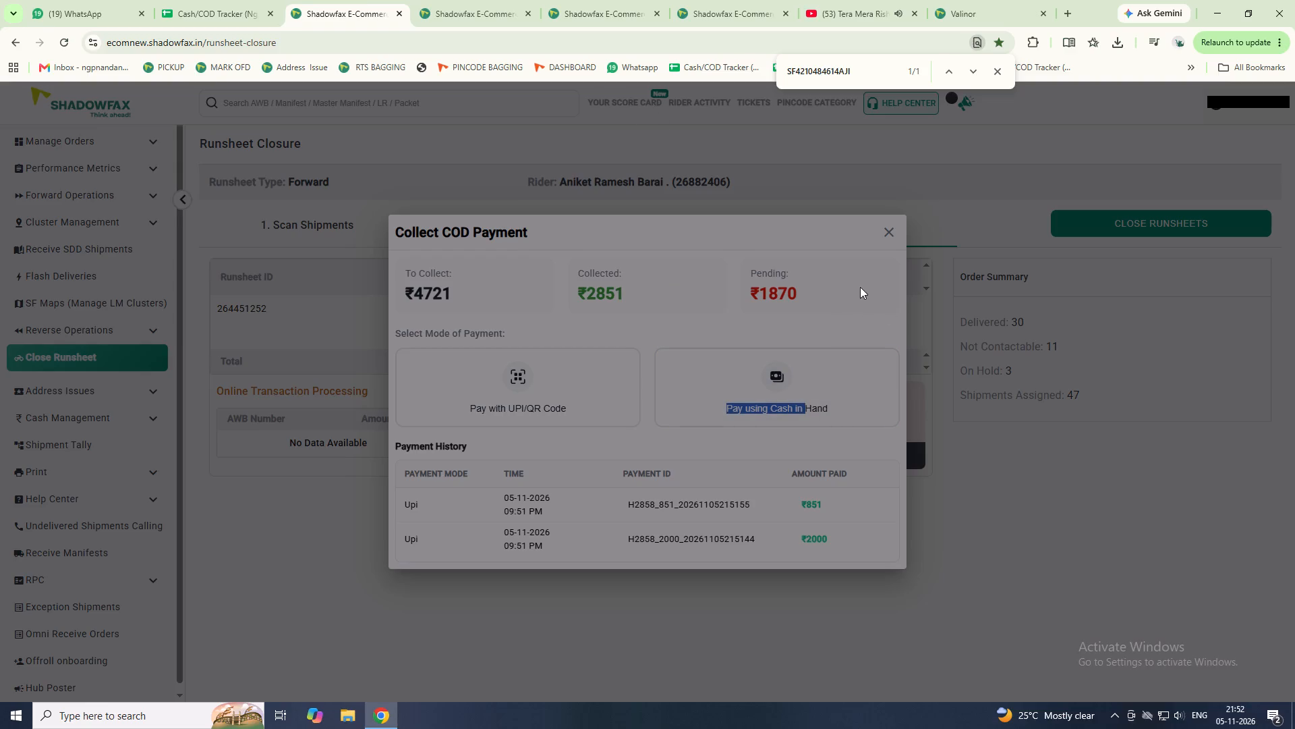
{"action": "left_click", "coordinate": [819, 375]}
{"action": "left_click", "coordinate": [689, 477]}
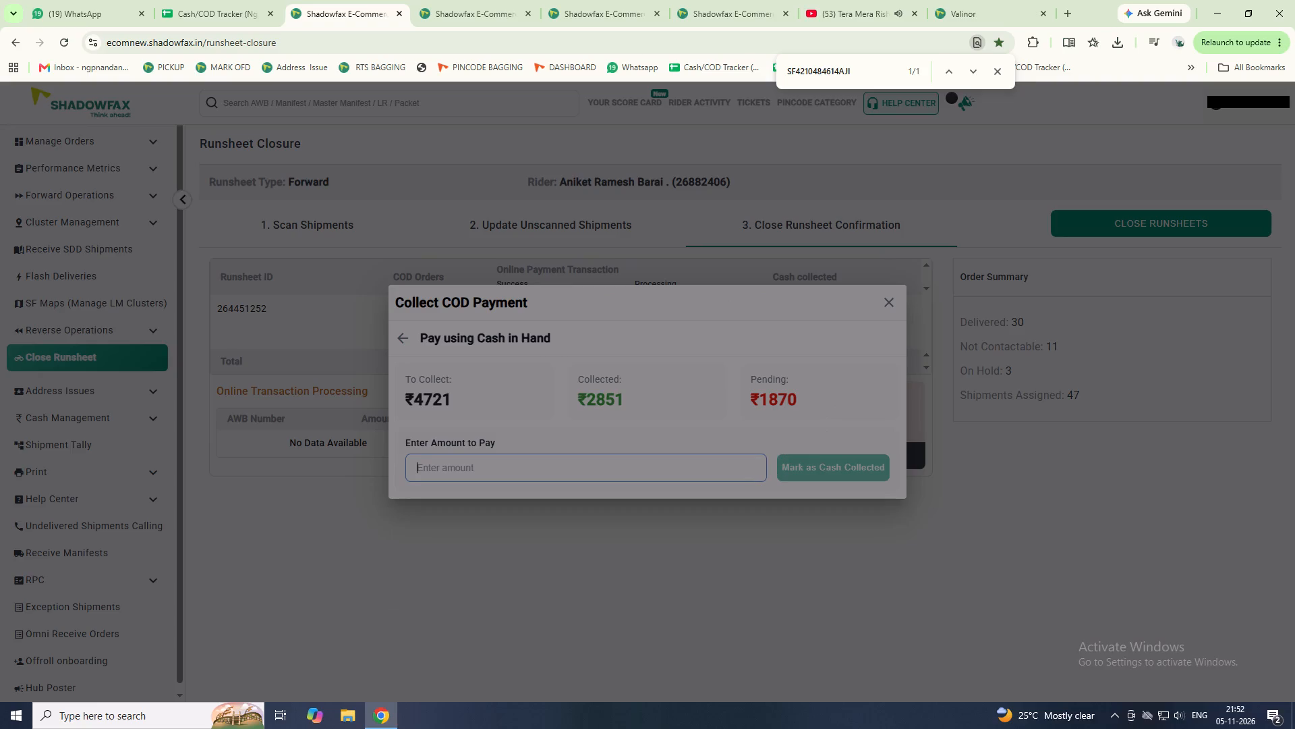
{"action": "type", "text": "17"}
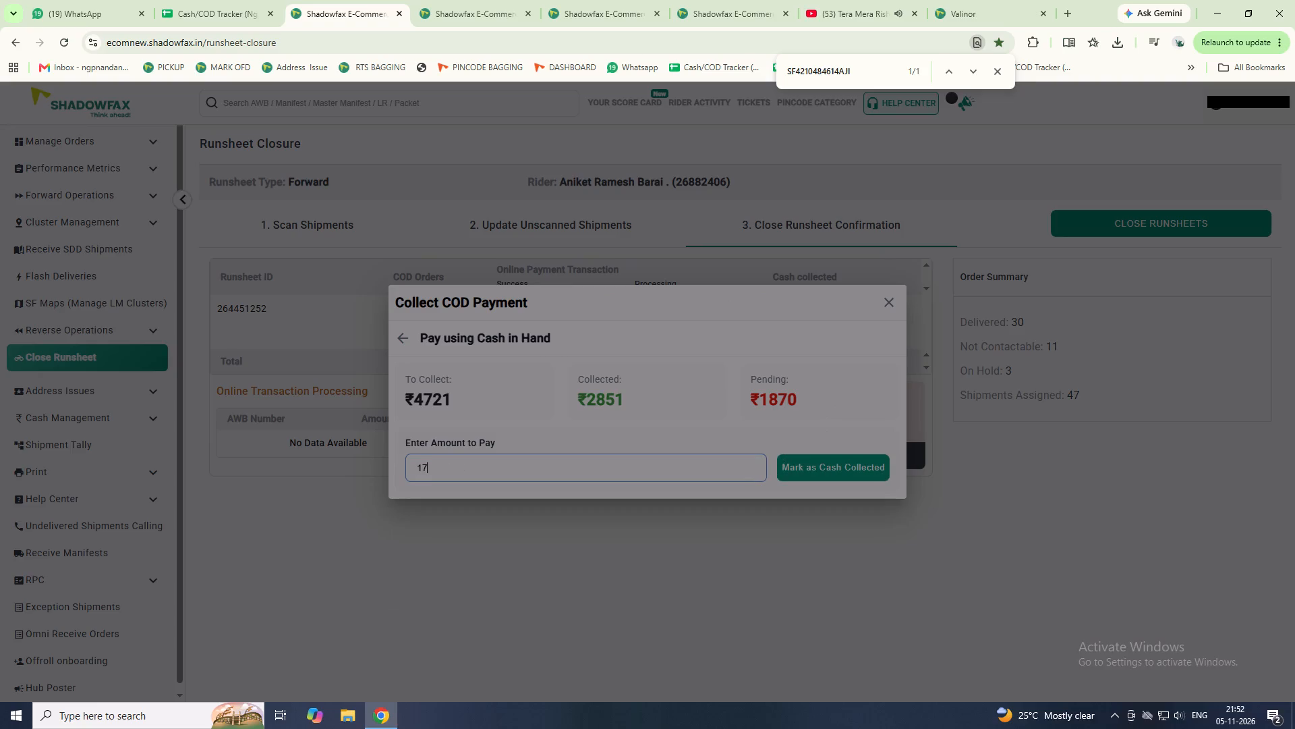
{"action": "key", "text": "BackSpace"}
{"action": "type", "text": "80"}
{"action": "key", "text": "BackSpace"}
{"action": "key", "text": "BackSpace"}
{"action": "type", "text": "870"}
{"action": "left_click", "coordinate": [837, 484]}
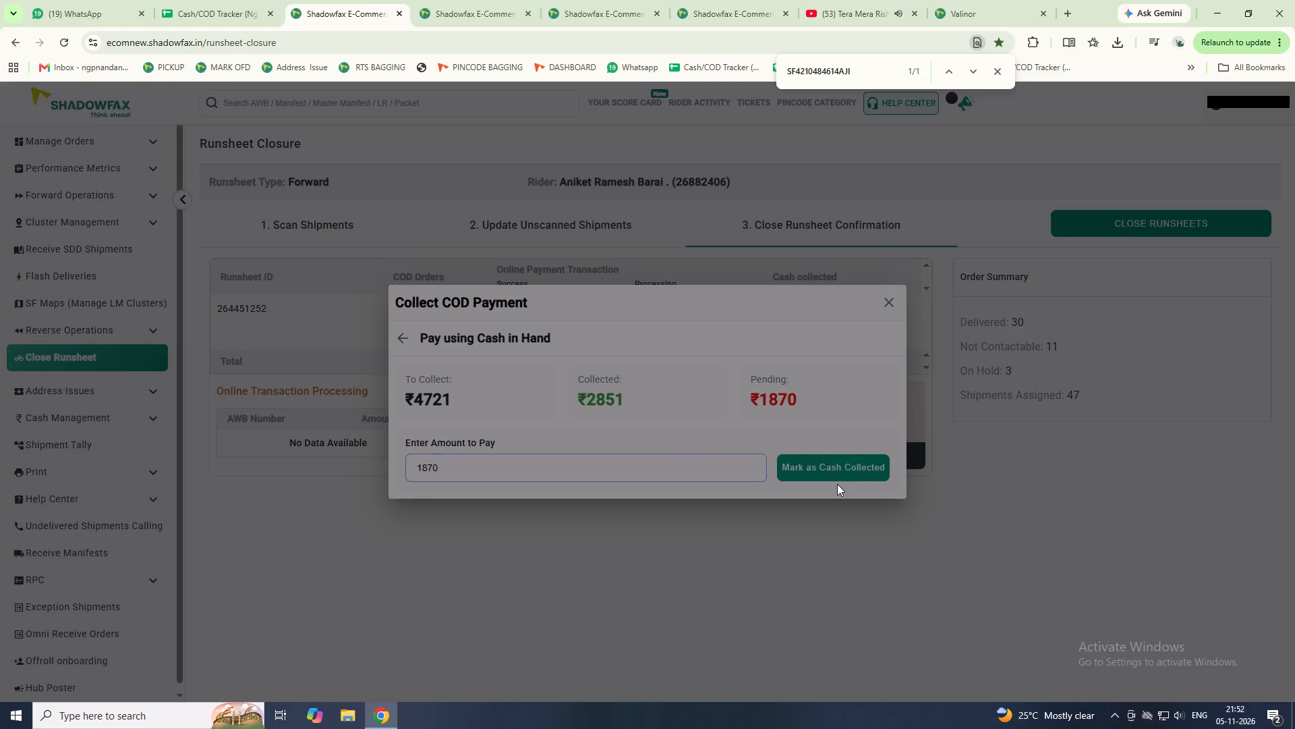
{"action": "left_click", "coordinate": [840, 473]}
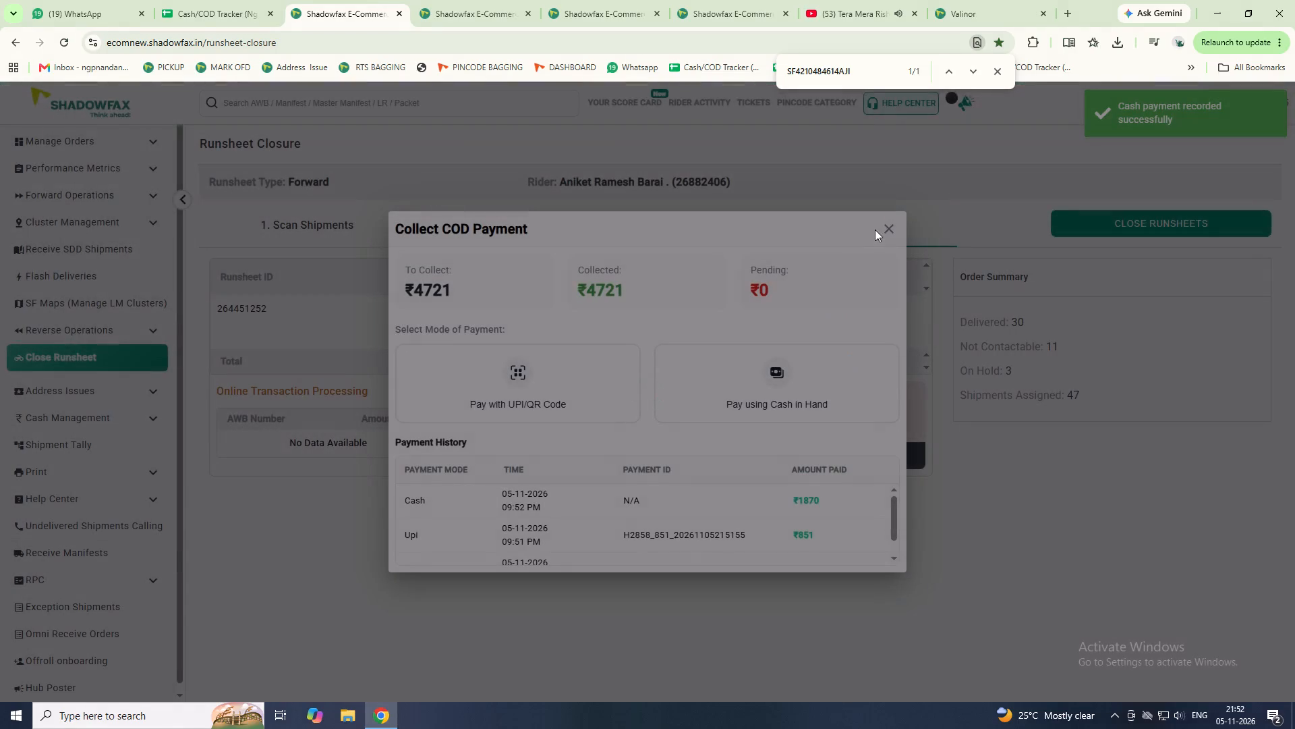
{"action": "double_click", "coordinate": [888, 227]}
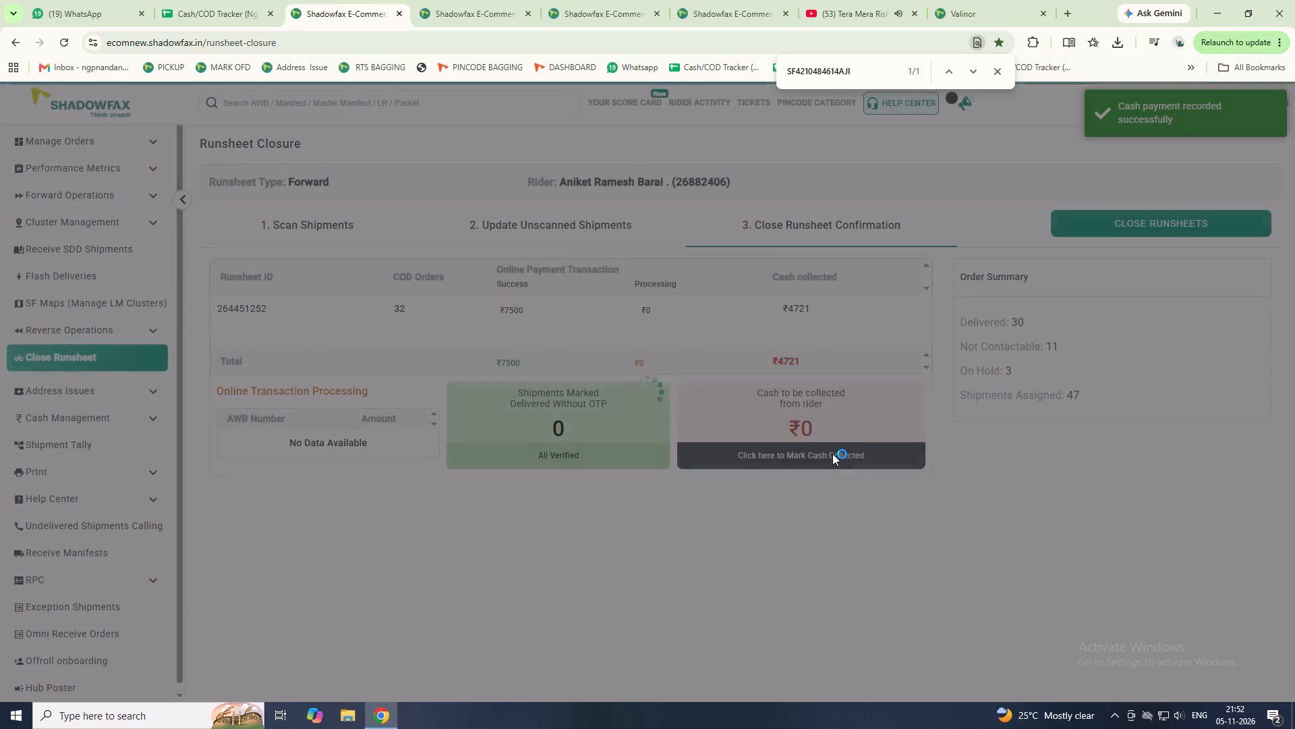
Mark Barai's cash as collected and close his runsheet.
{"action": "left_click", "coordinate": [828, 452]}
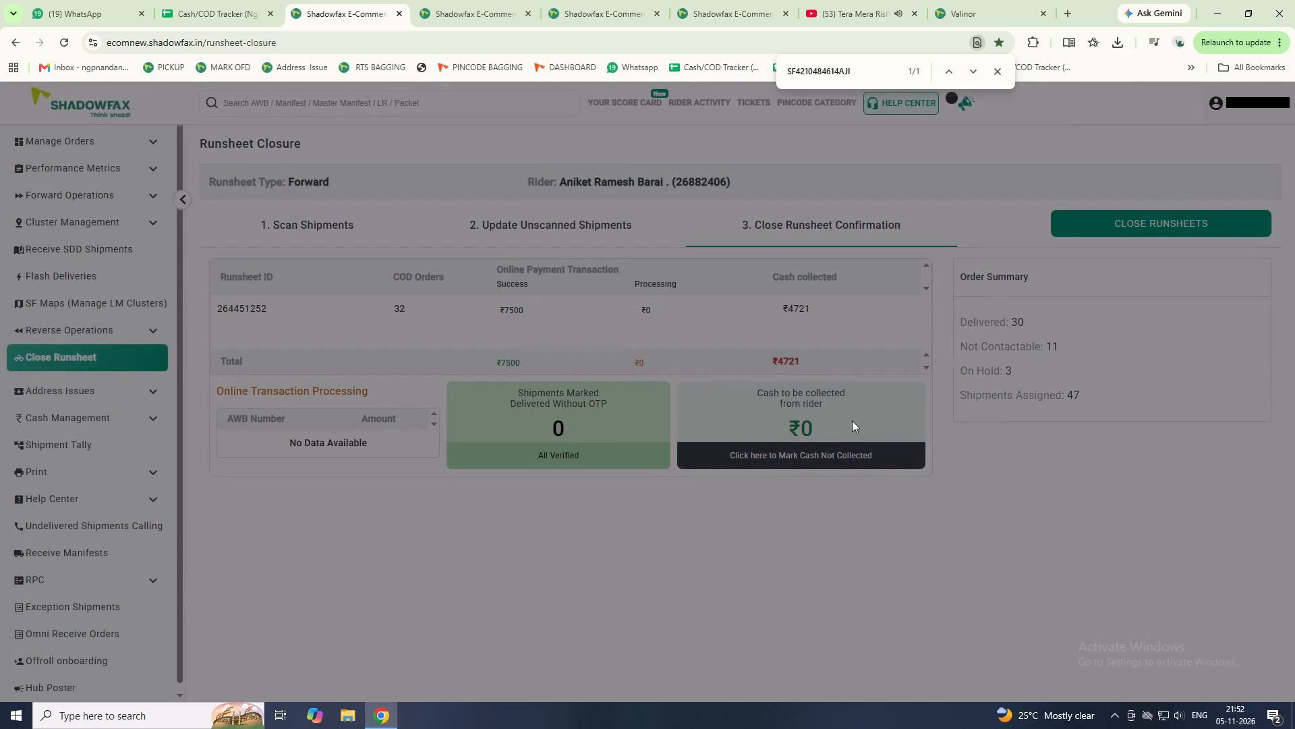
{"action": "left_click", "coordinate": [1094, 227]}
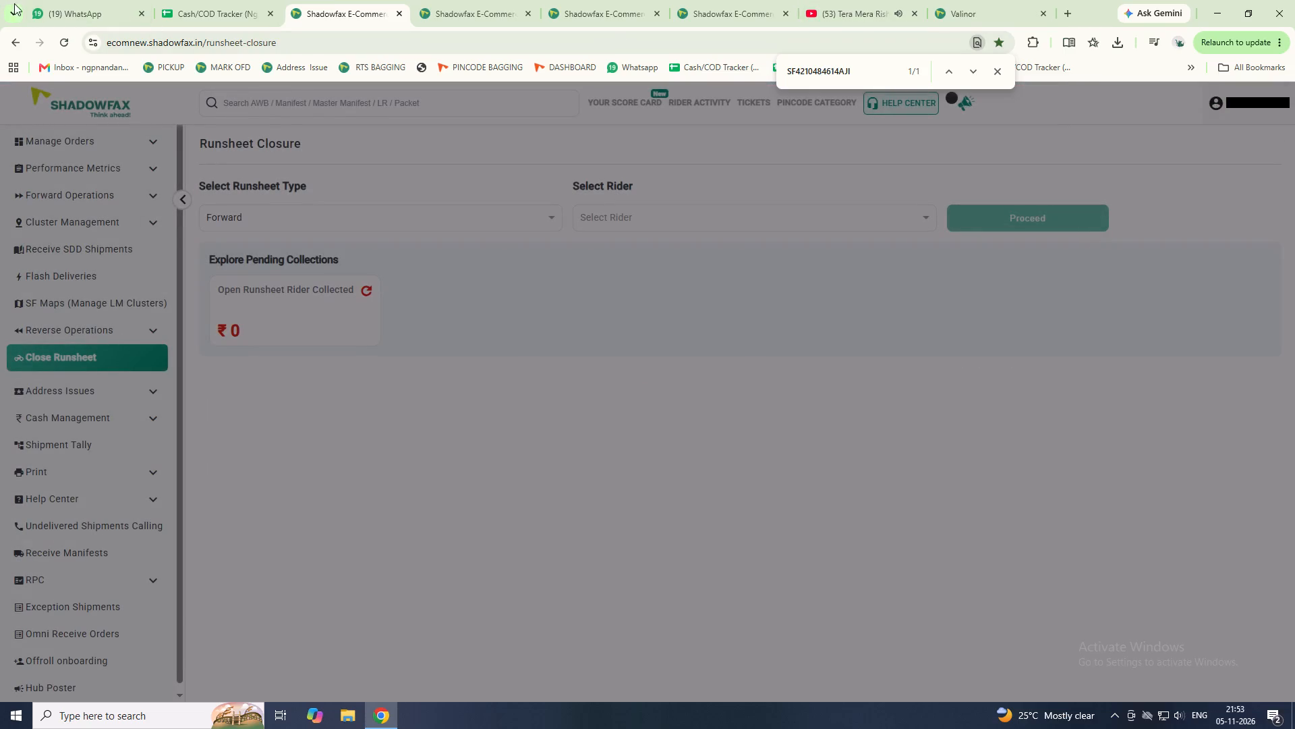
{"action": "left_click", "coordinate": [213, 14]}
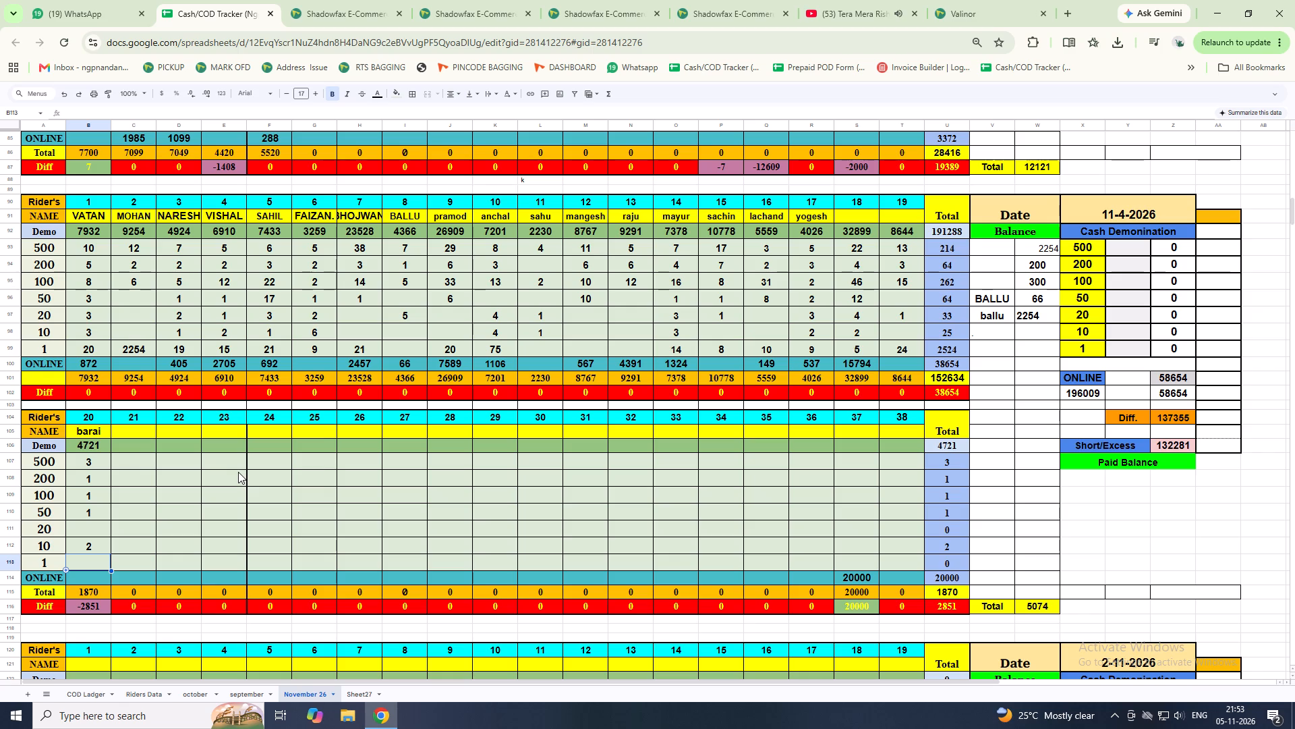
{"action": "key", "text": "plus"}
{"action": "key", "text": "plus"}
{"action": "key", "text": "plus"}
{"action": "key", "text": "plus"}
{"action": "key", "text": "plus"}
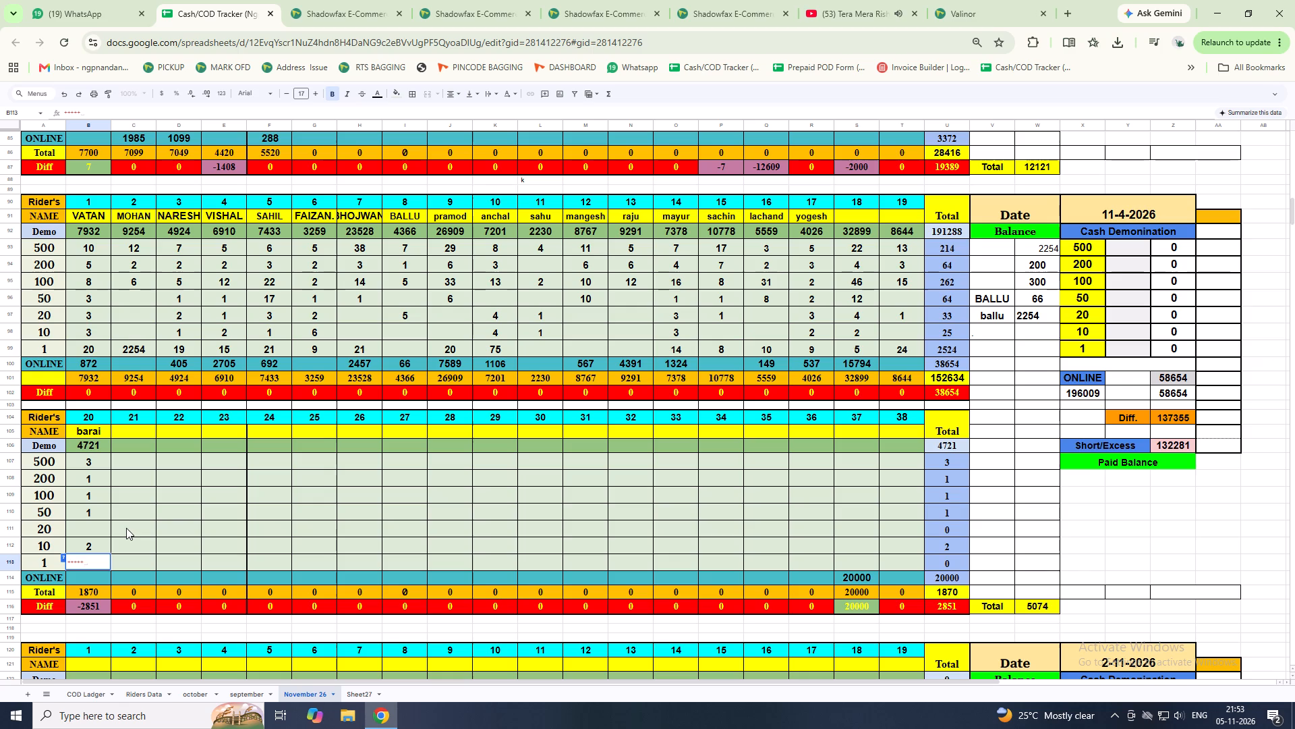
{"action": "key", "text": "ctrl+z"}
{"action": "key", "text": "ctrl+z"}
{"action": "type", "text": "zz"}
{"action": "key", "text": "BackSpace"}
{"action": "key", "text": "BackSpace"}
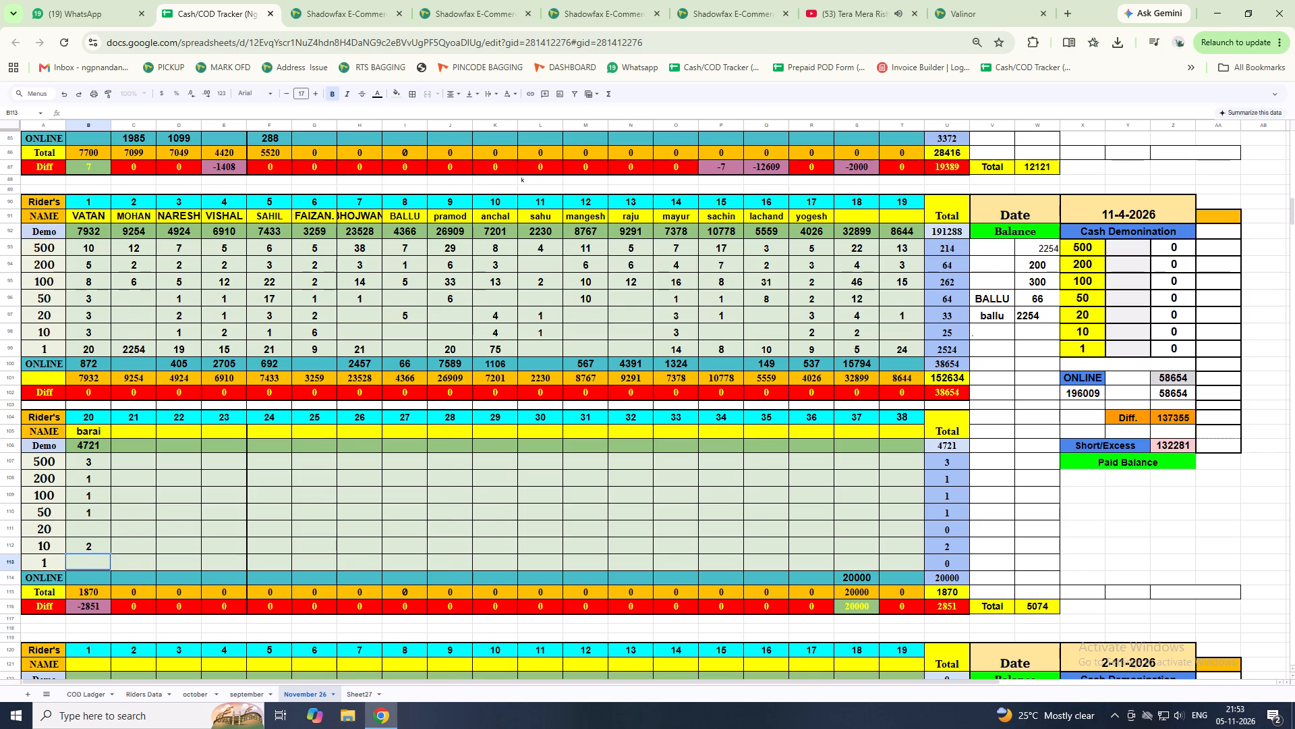
In the Cash/COD Tracker sheet, enter 2851 as barai's ONLINE amount.
{"action": "left_click", "coordinate": [85, 576]}
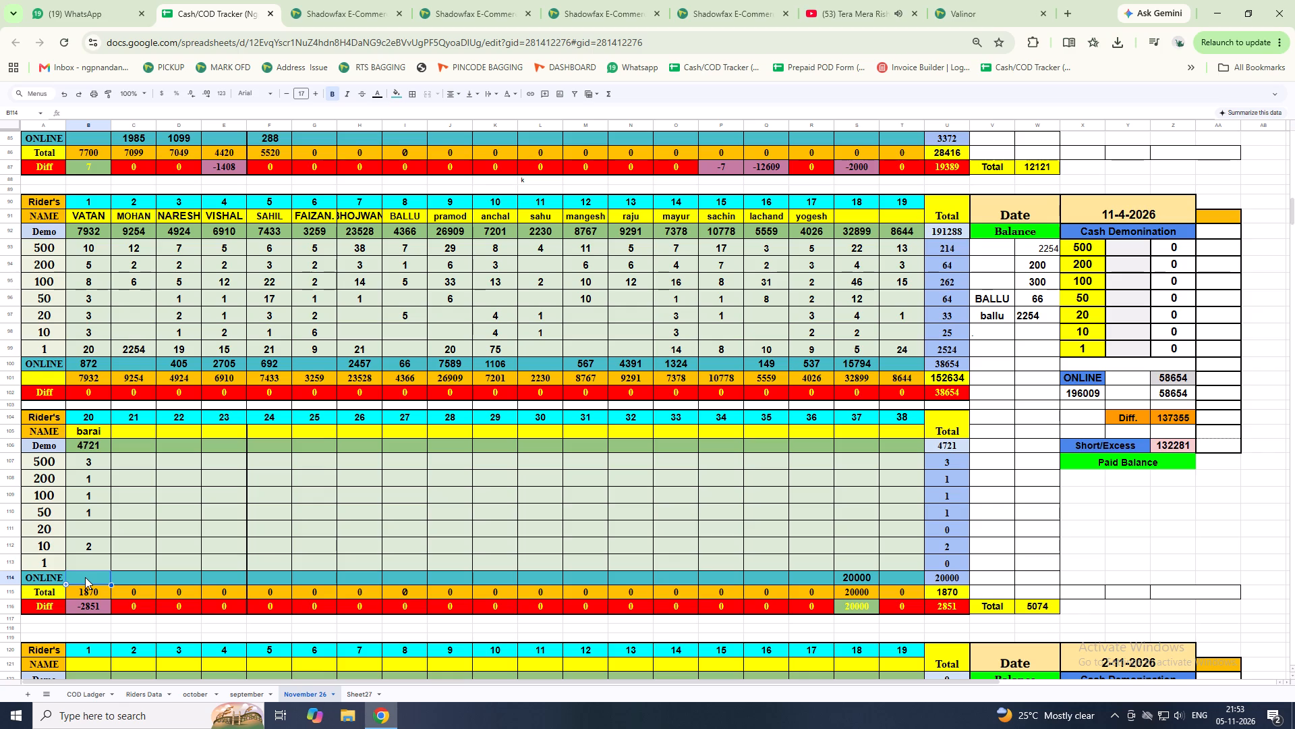
{"action": "key", "text": "1"}
{"action": "key", "text": "BackSpace"}
{"action": "type", "text": "28"}
{"action": "type", "text": "51"}
{"action": "key", "text": "Return"}
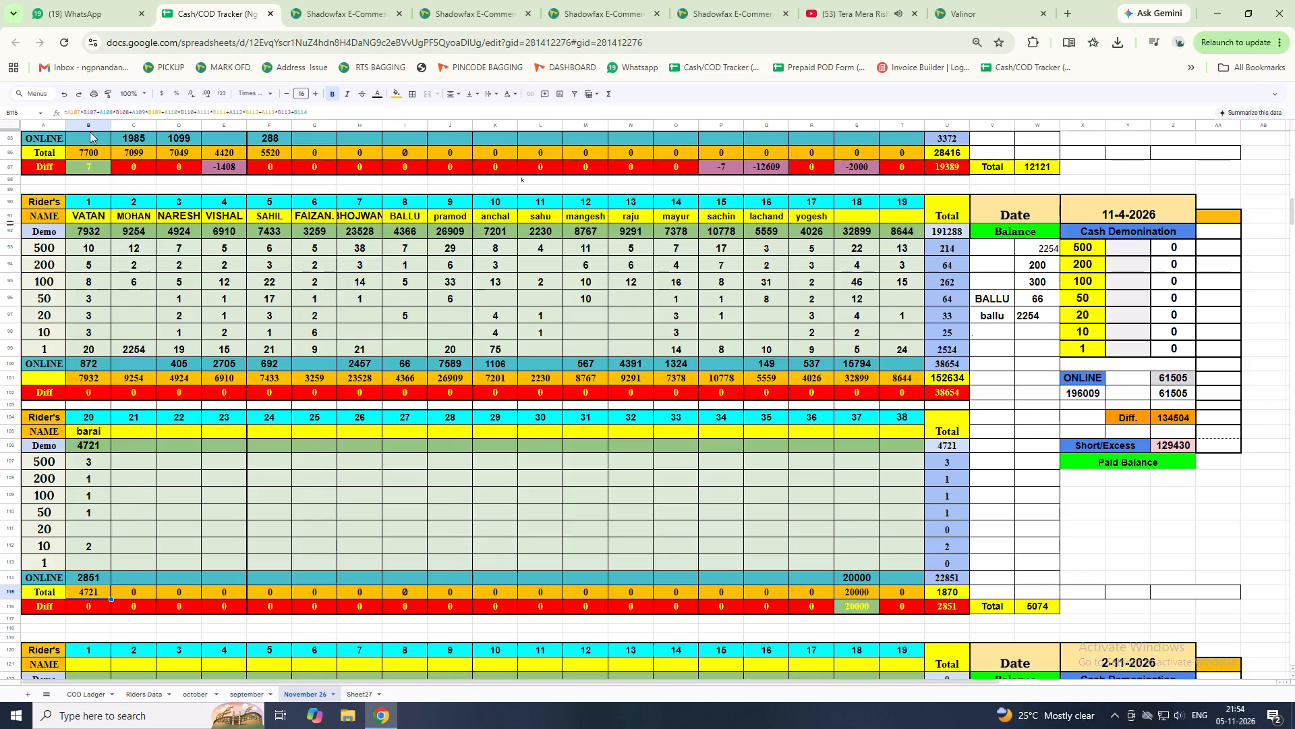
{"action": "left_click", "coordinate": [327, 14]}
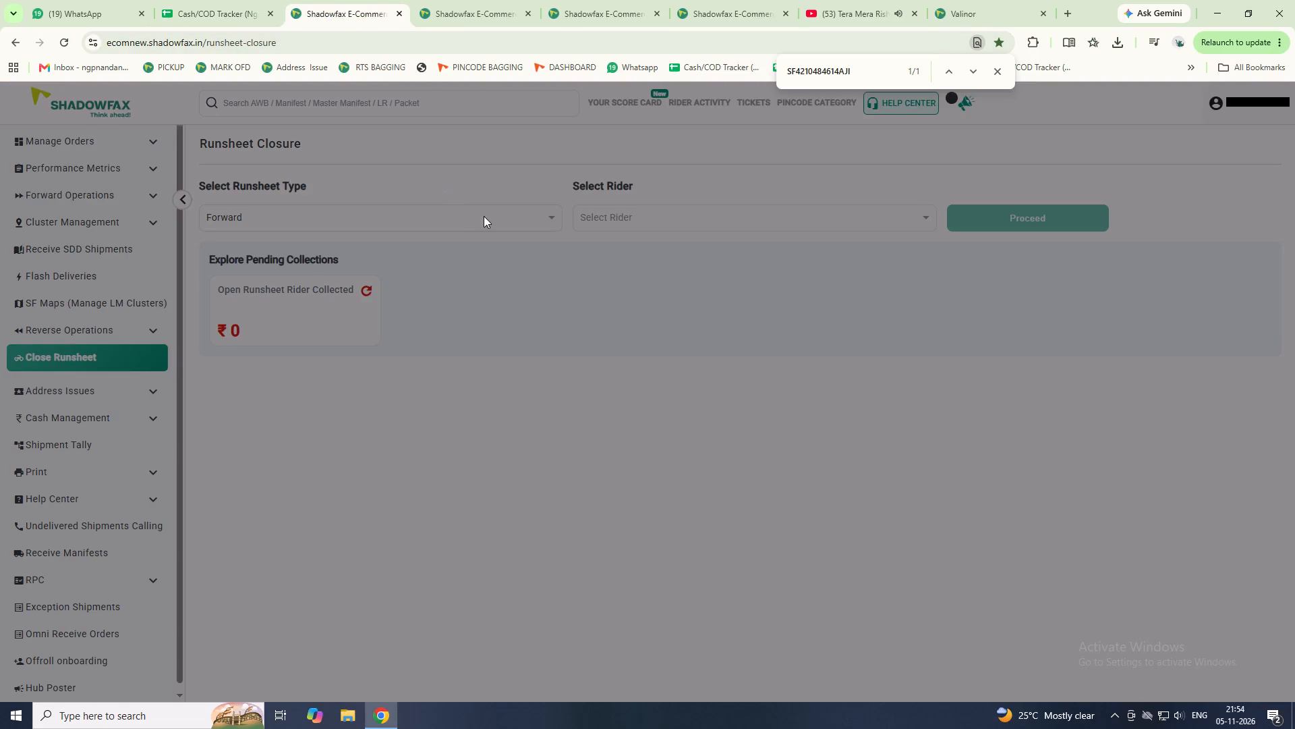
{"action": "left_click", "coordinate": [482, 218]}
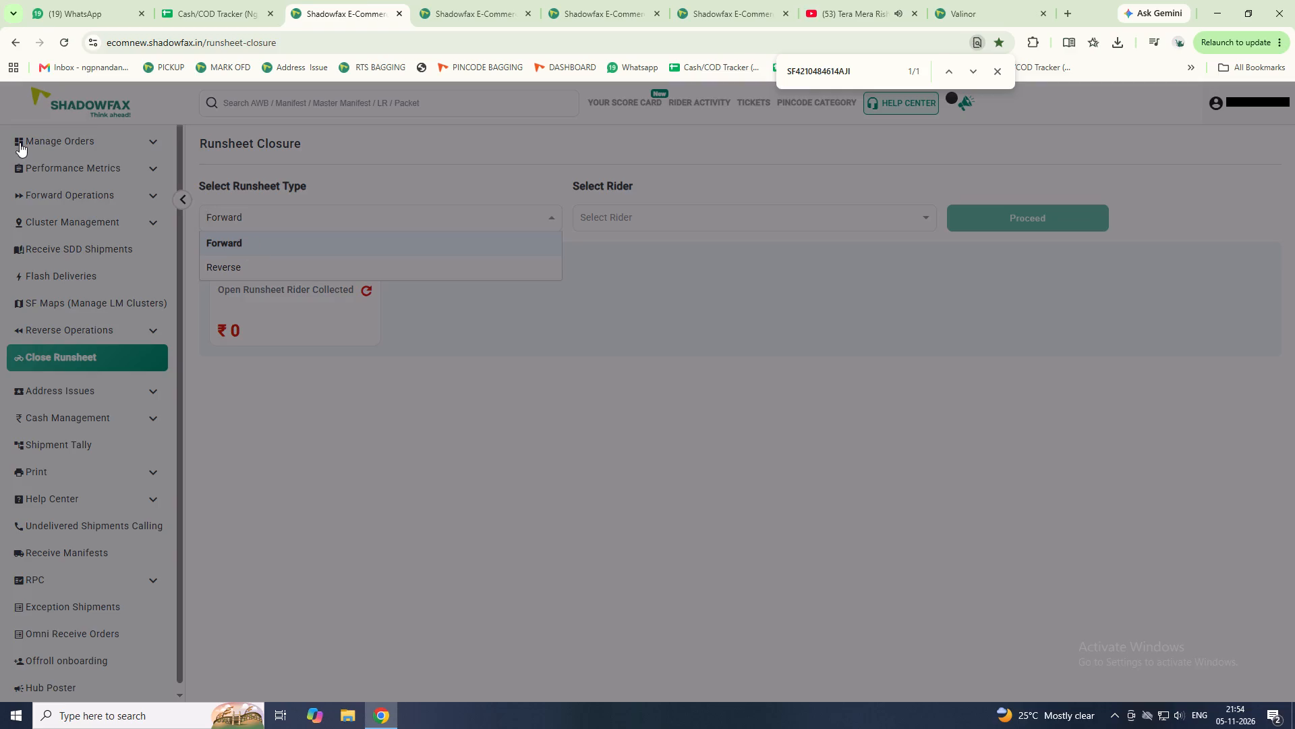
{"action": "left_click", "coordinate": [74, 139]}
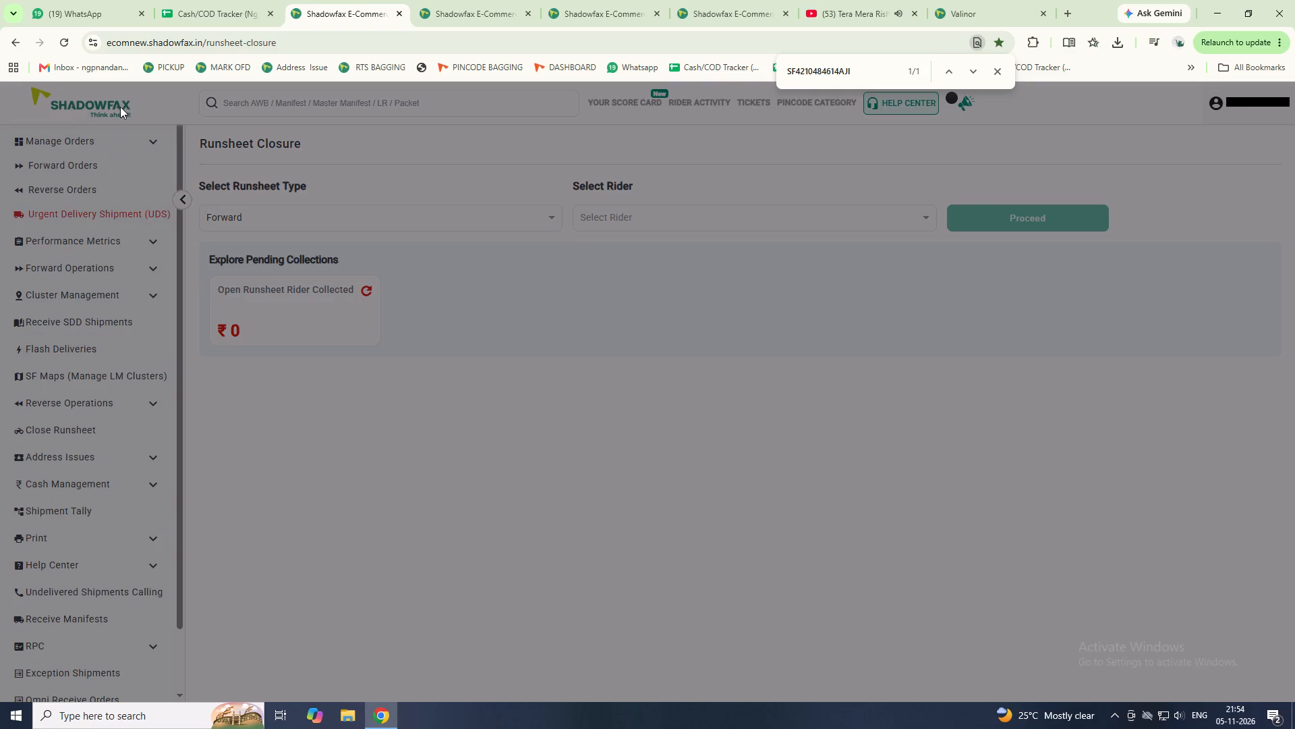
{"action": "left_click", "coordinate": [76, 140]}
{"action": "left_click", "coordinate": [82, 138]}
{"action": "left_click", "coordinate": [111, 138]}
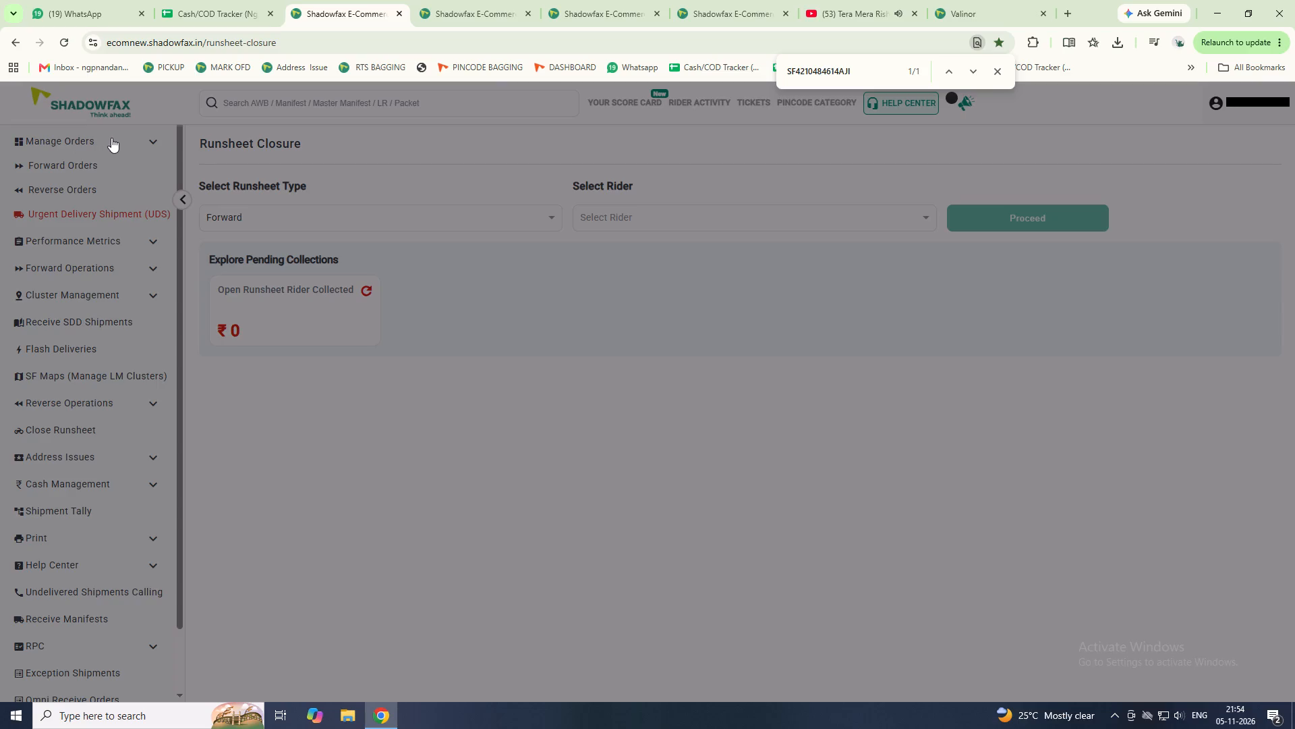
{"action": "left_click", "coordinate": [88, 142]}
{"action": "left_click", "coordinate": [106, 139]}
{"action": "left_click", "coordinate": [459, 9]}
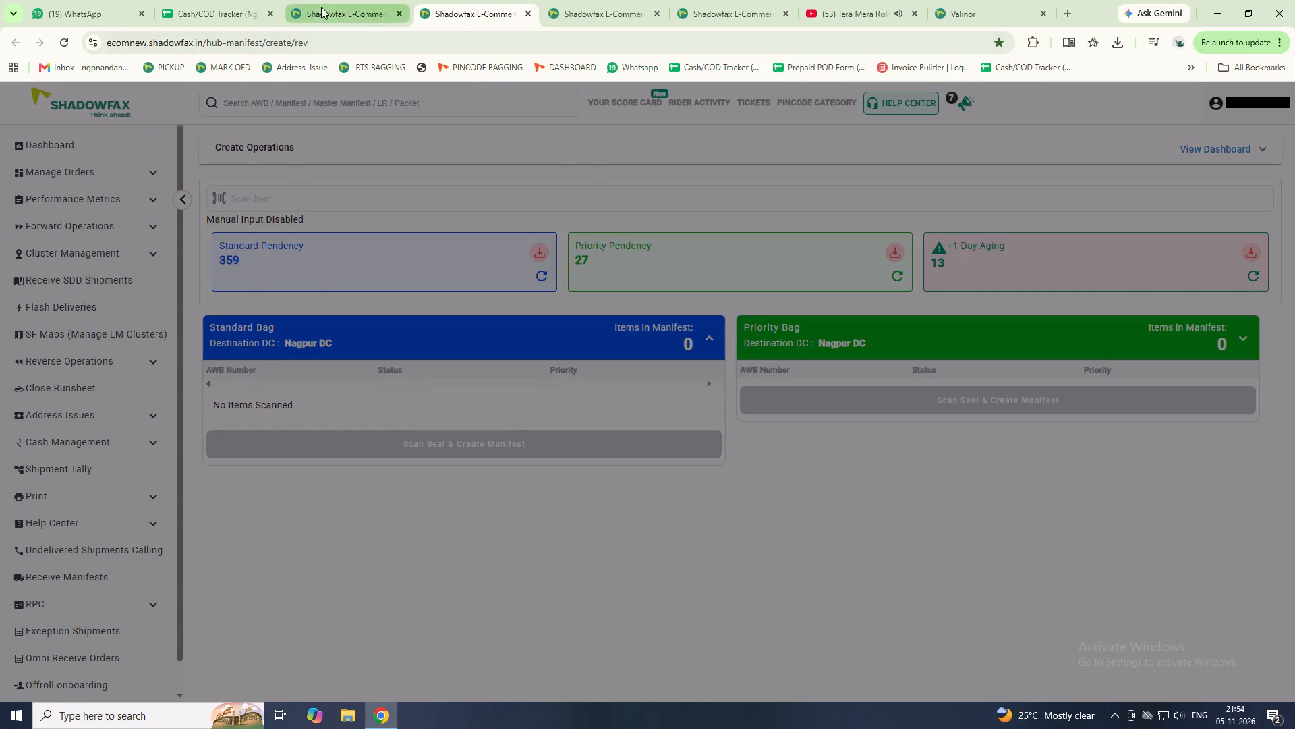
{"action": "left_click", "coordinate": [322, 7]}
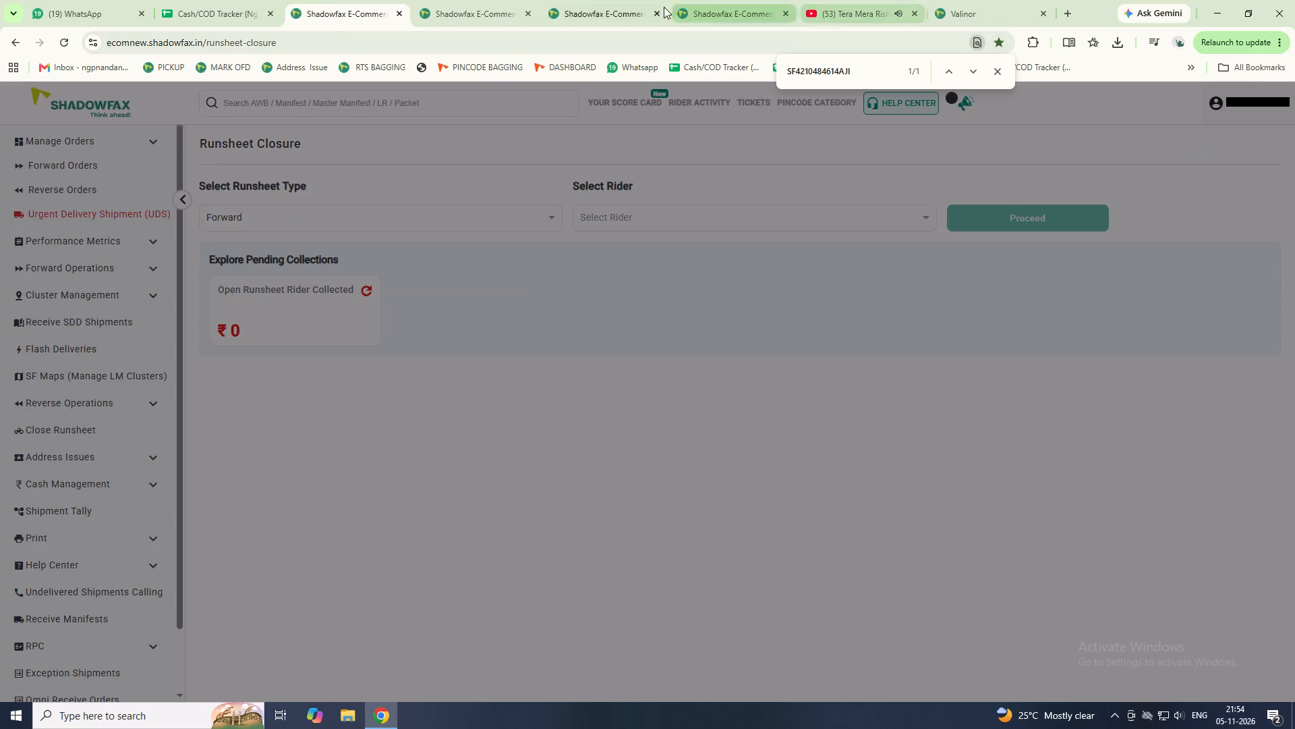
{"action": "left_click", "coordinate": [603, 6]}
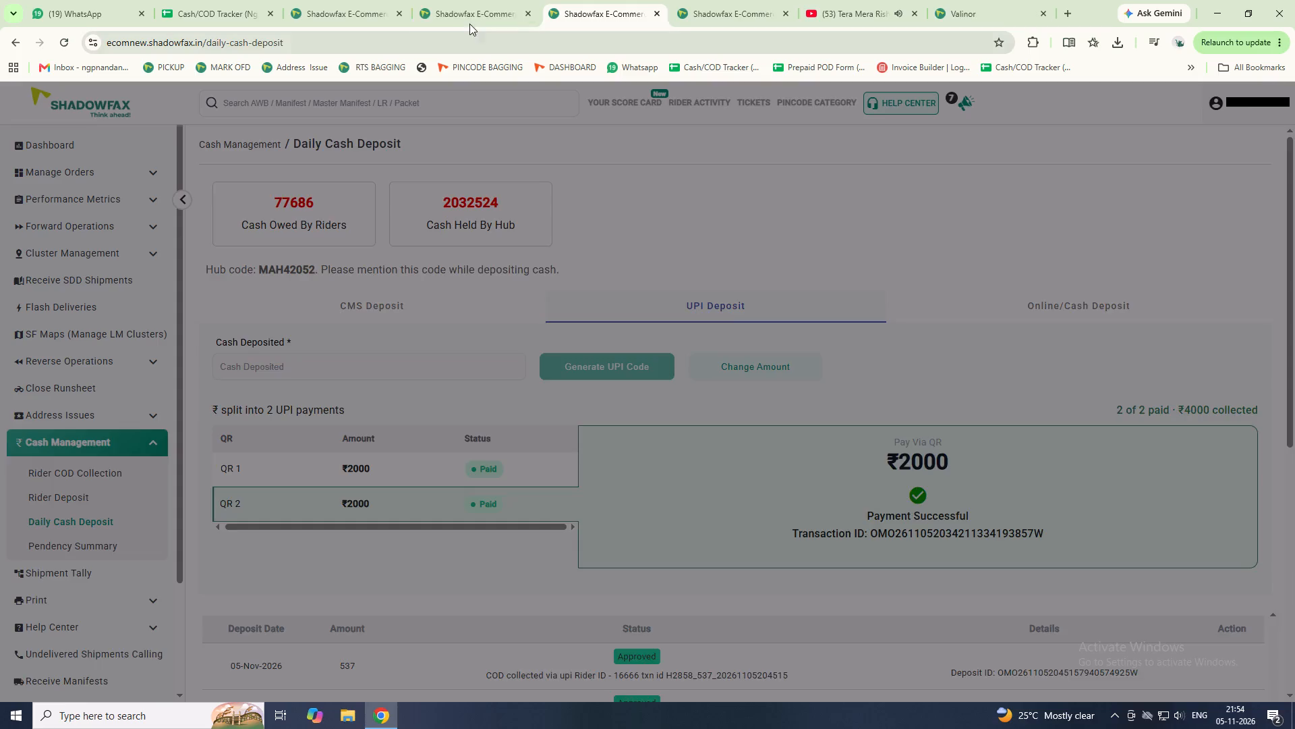
{"action": "left_click", "coordinate": [471, 16]}
{"action": "left_click", "coordinate": [26, 144]}
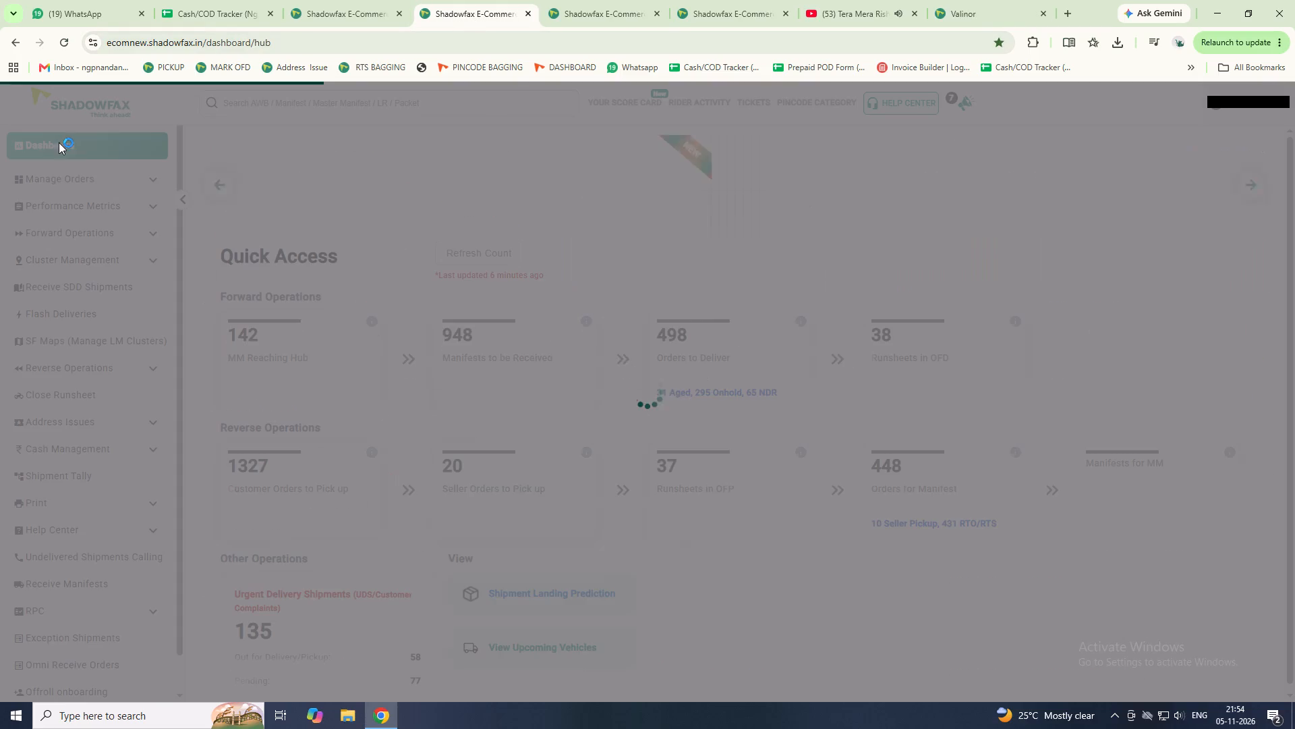
{"action": "left_click", "coordinate": [59, 142]}
{"action": "left_click", "coordinate": [749, 338]}
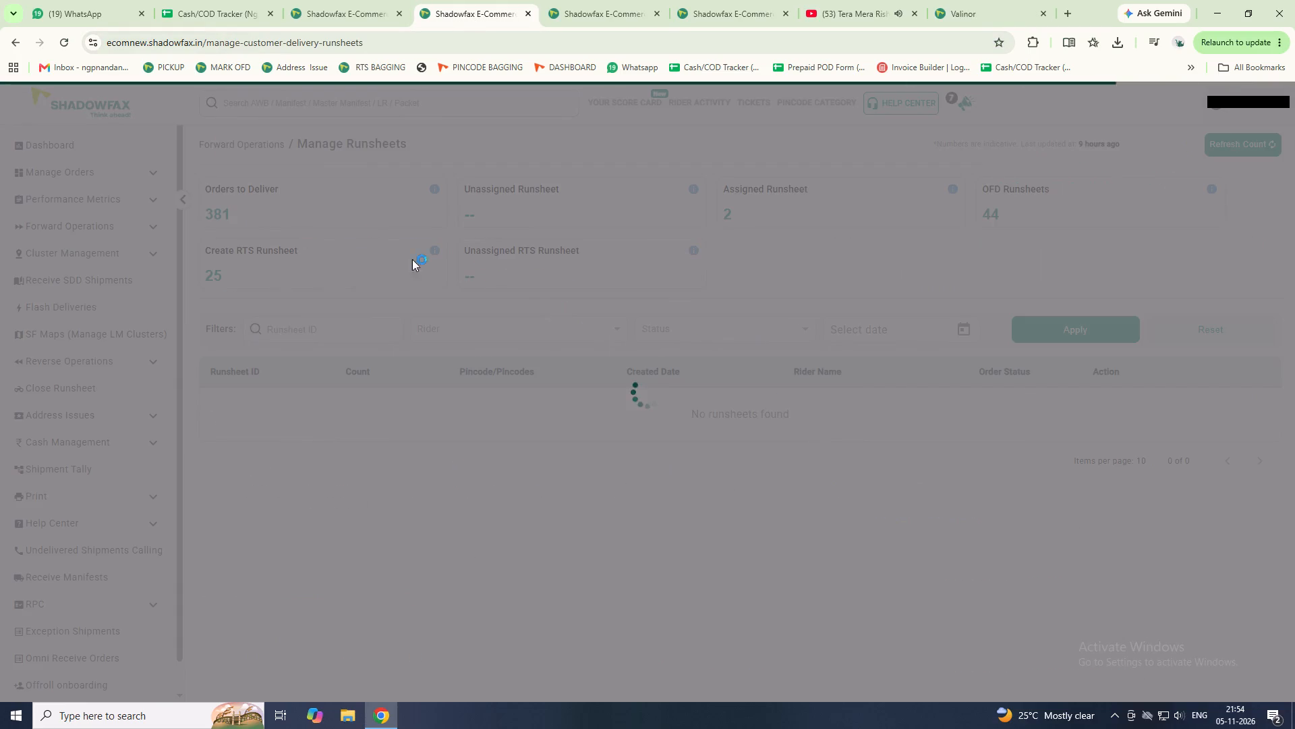
{"action": "left_click", "coordinate": [343, 188]}
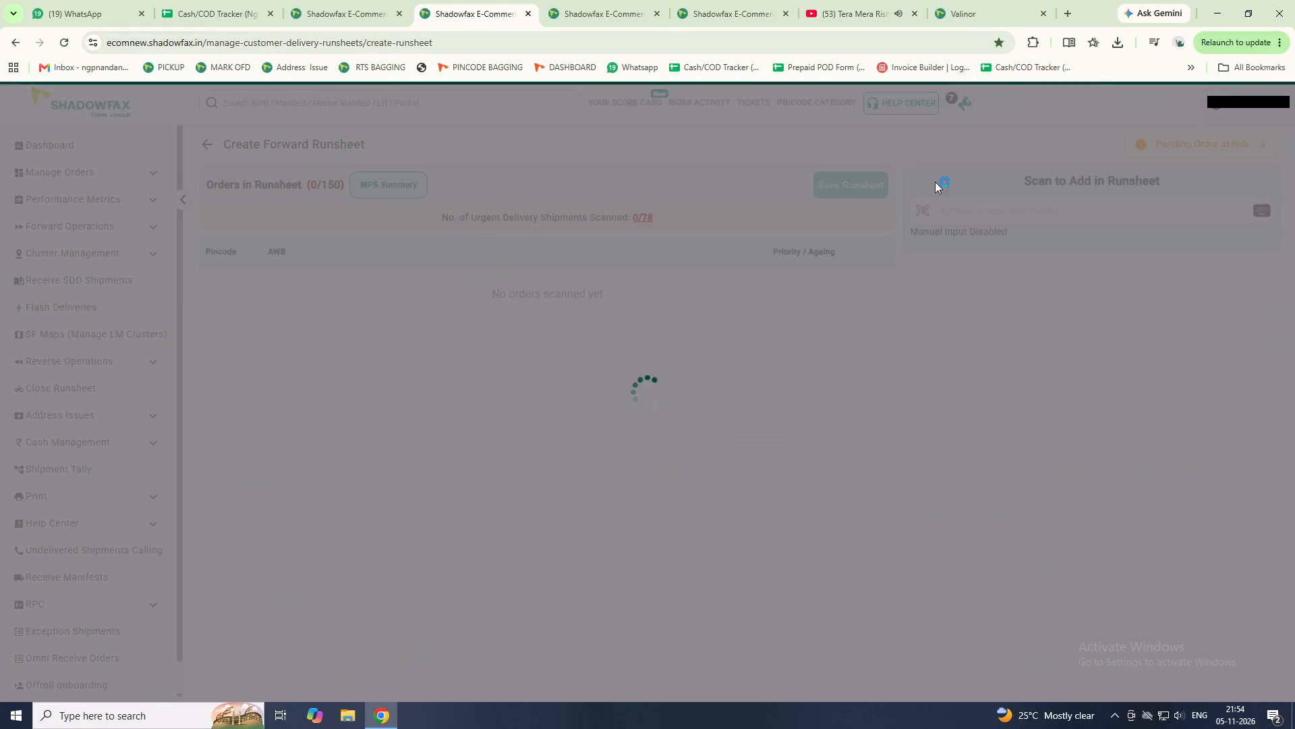
{"action": "left_click", "coordinate": [945, 204]}
{"action": "left_click_drag", "start_coordinate": [943, 202], "coordinate": [934, 205]}
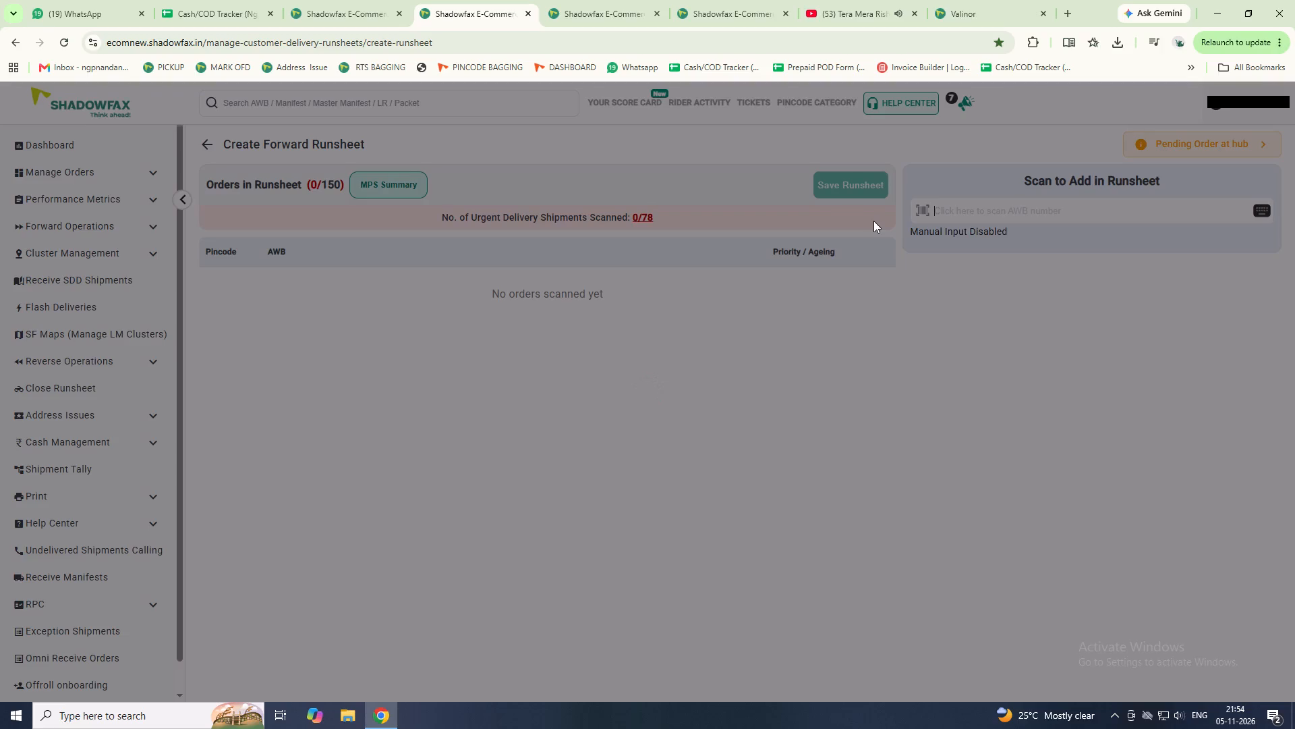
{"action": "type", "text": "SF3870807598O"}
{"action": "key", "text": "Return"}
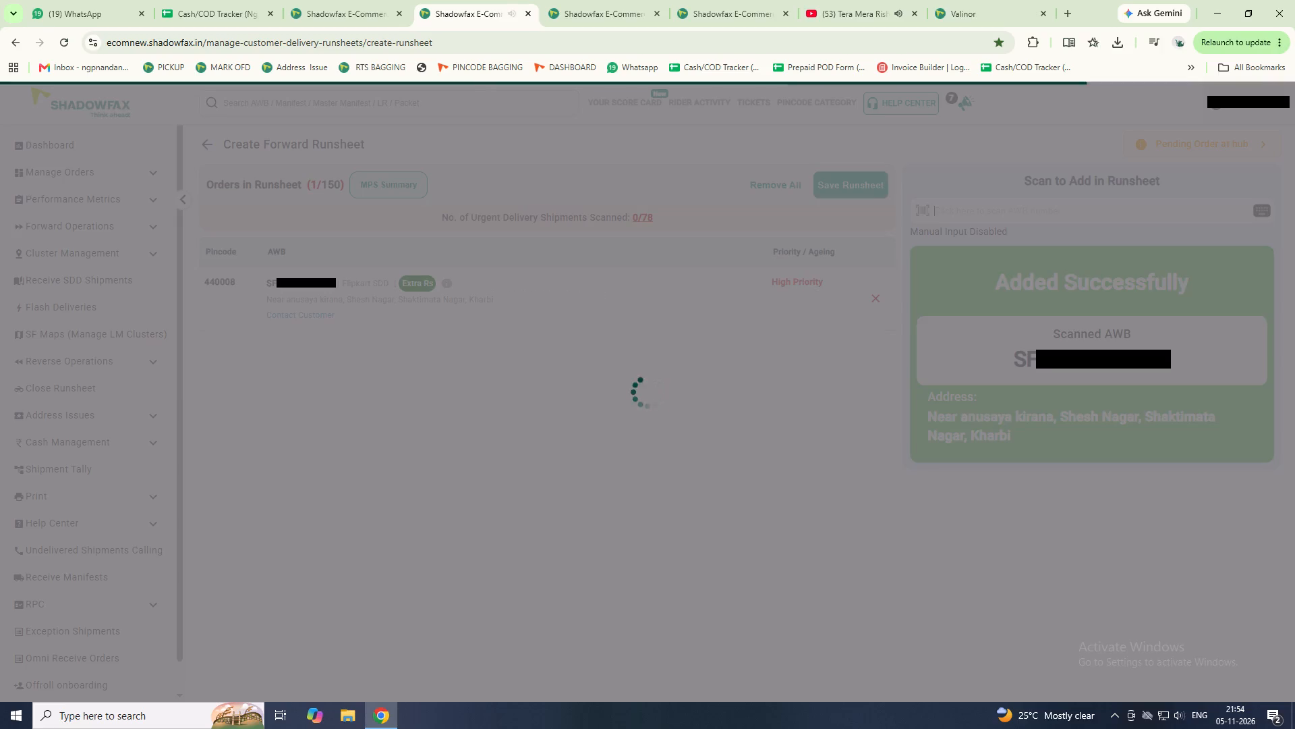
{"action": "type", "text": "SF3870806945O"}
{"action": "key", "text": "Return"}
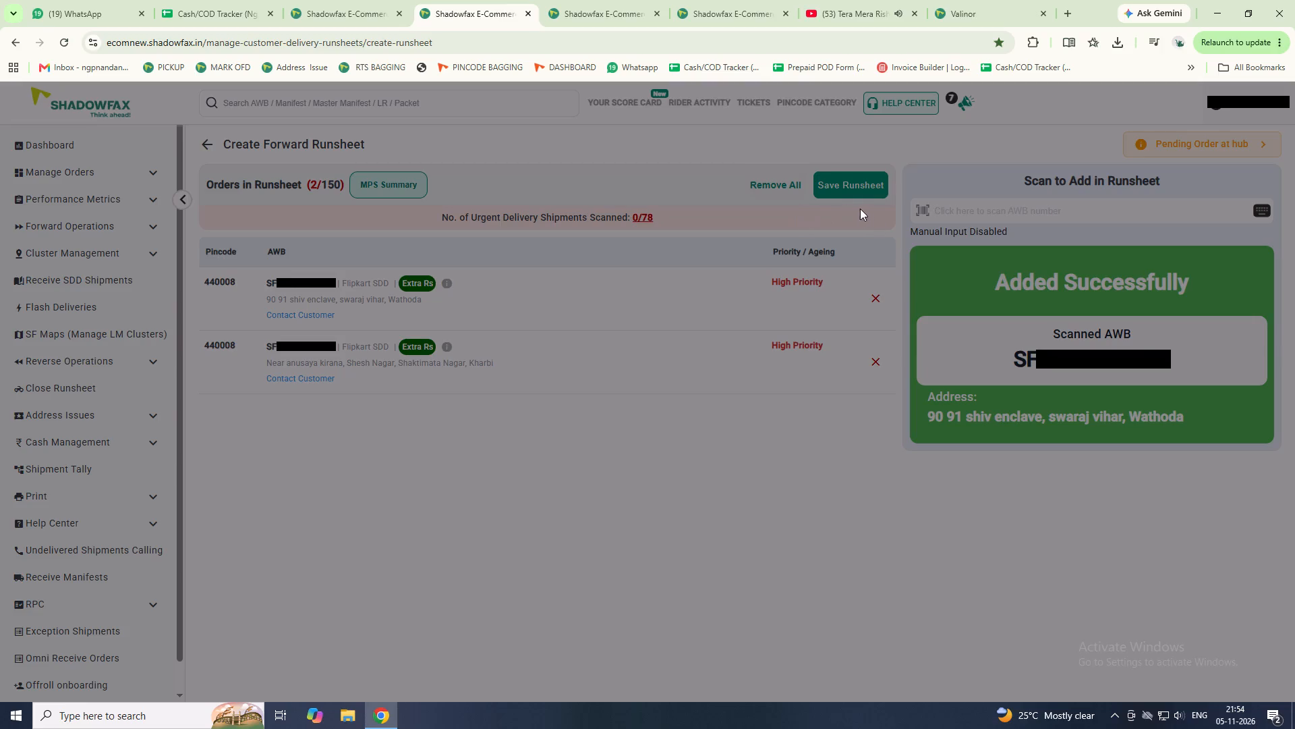
{"action": "left_click", "coordinate": [846, 186]}
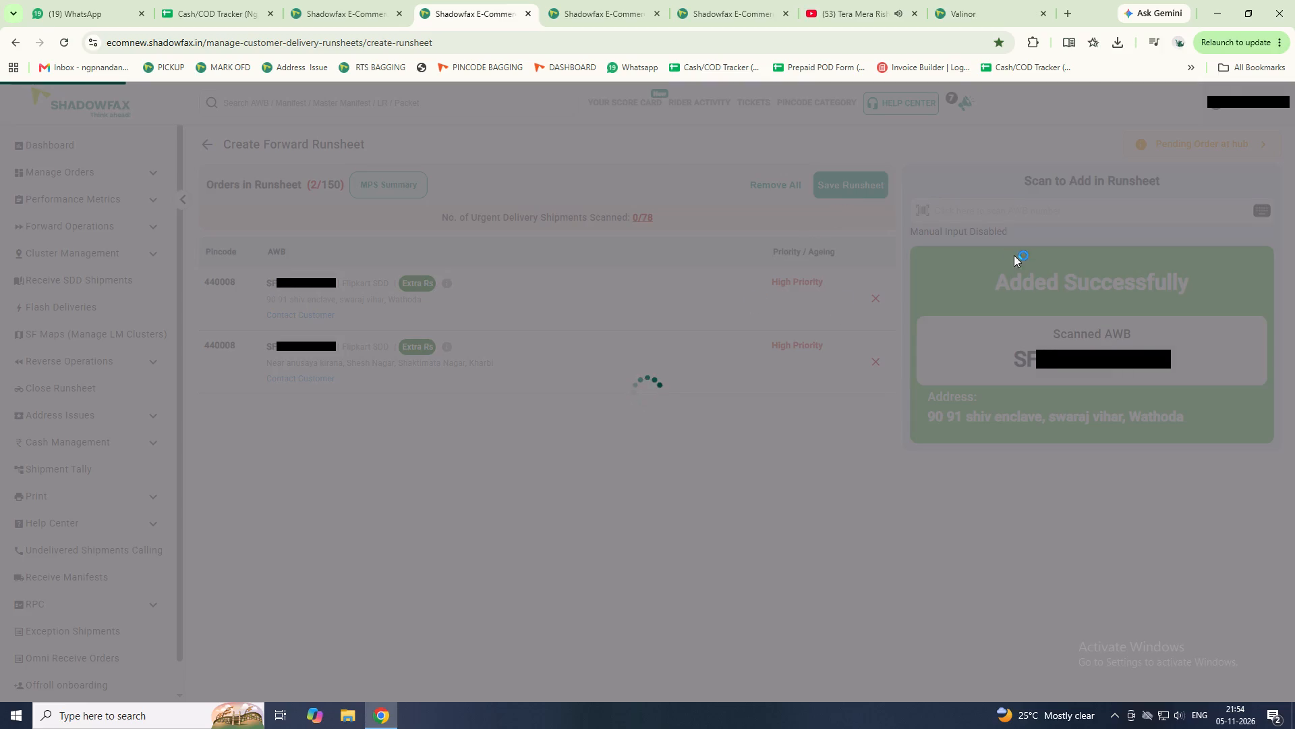
{"action": "left_click", "coordinate": [1110, 642]}
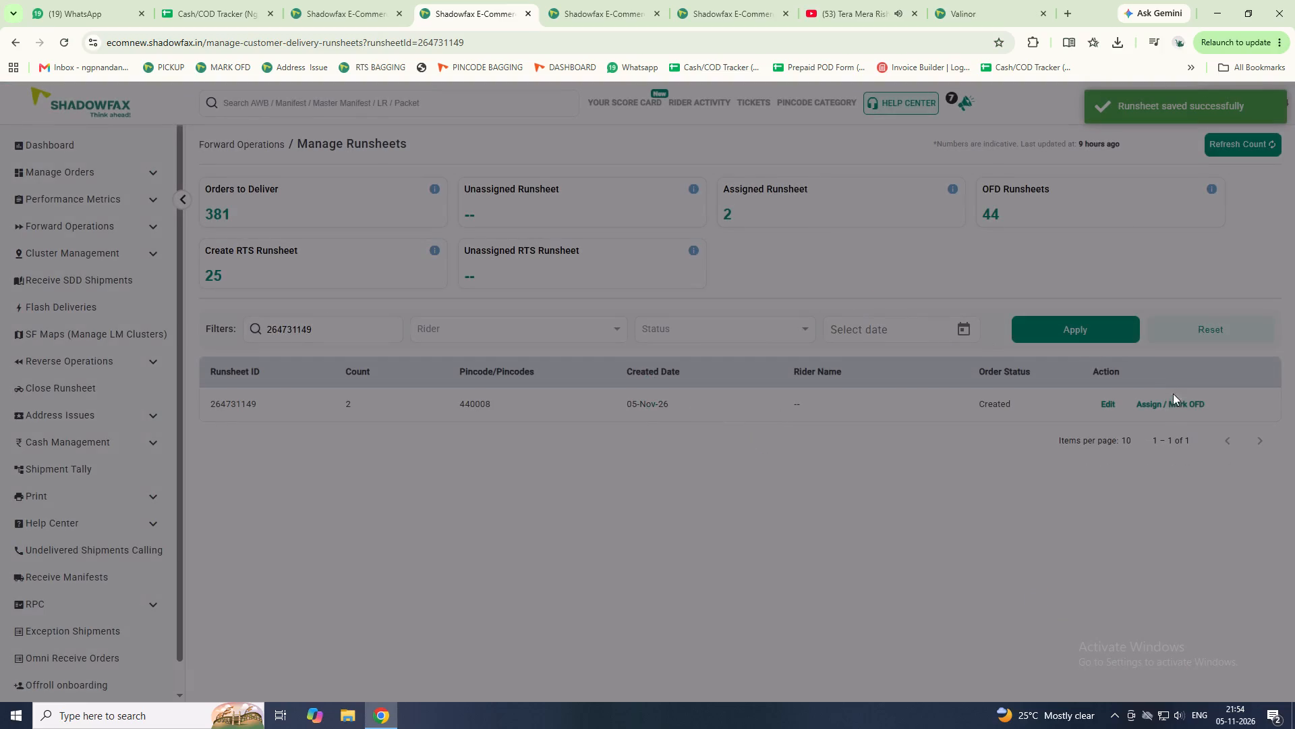
Start assigning the new runsheet for out-for-delivery and select Dhomne as its rider.
{"action": "left_click", "coordinate": [1174, 401]}
{"action": "left_click", "coordinate": [656, 392]}
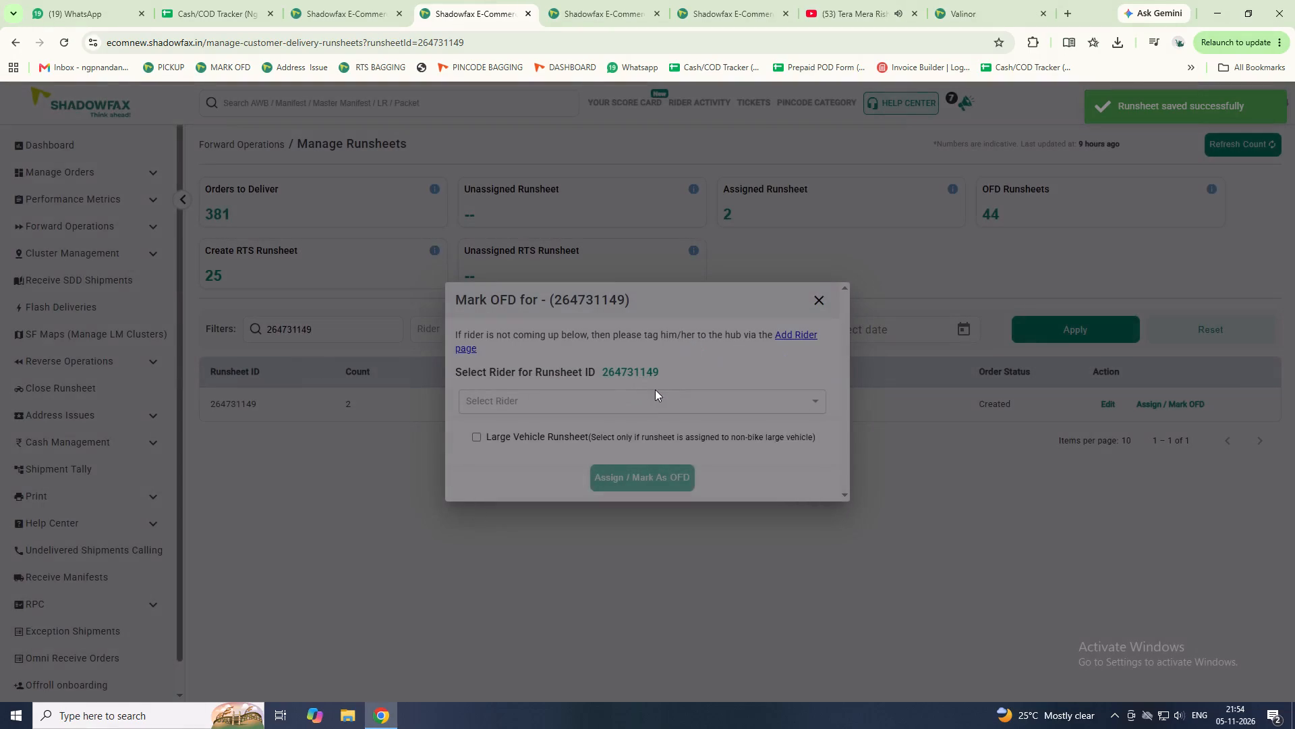
{"action": "left_click", "coordinate": [655, 389]}
{"action": "type", "text": "dhom"}
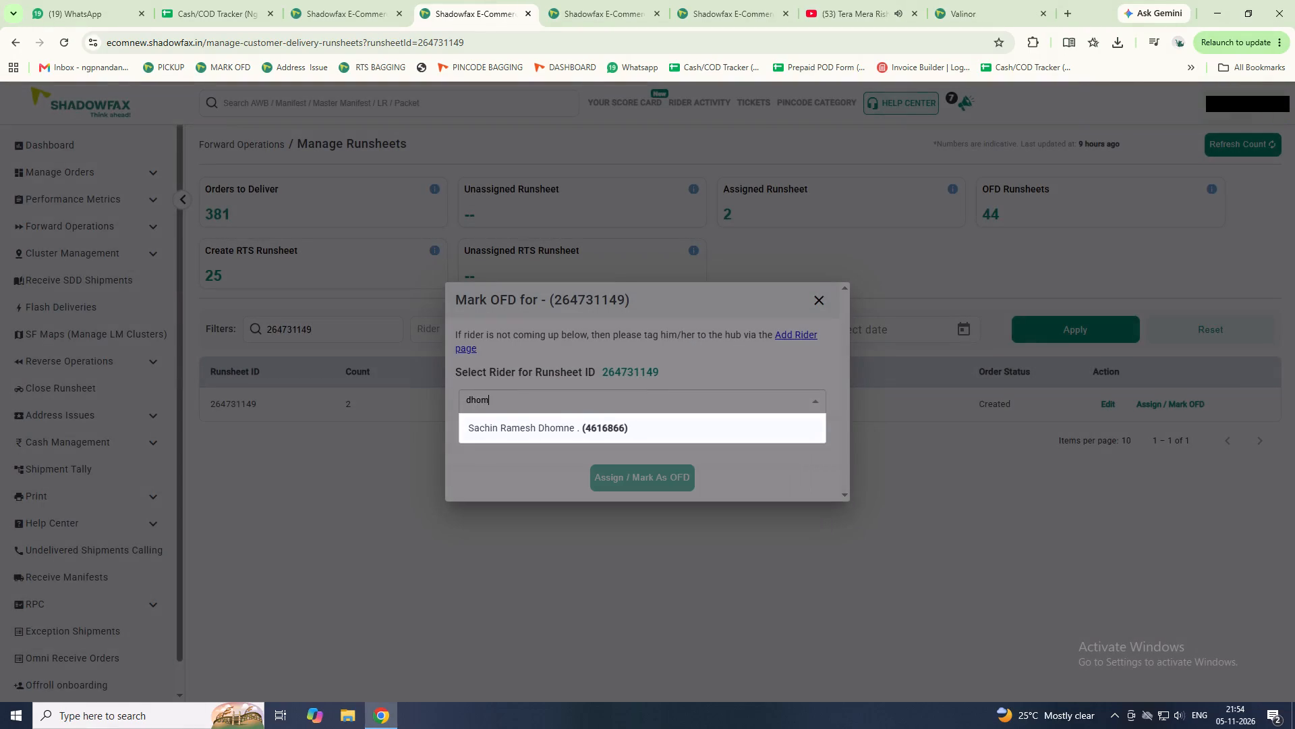
{"action": "double_click", "coordinate": [589, 438]}
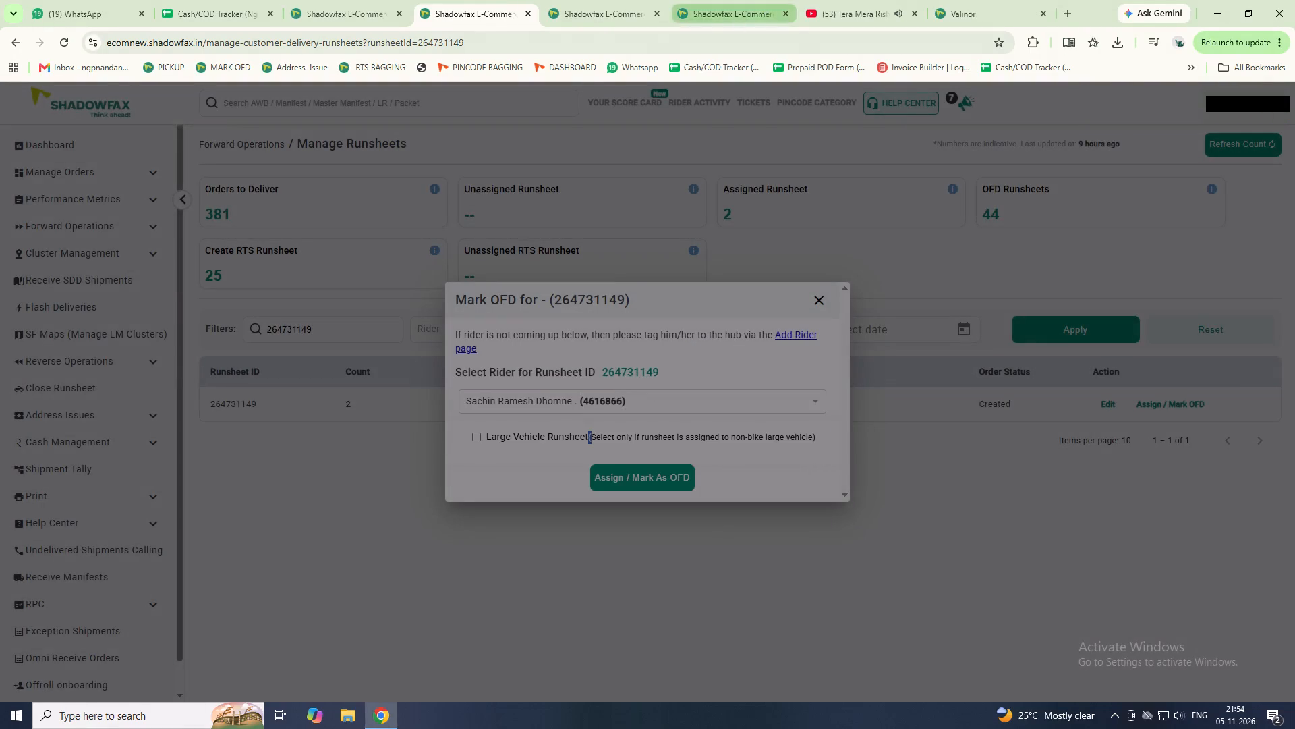
Examine the riders' forward OFD and delivered figures in Rider Activity, including those of Dhomne.
{"action": "left_click", "coordinate": [369, 9]}
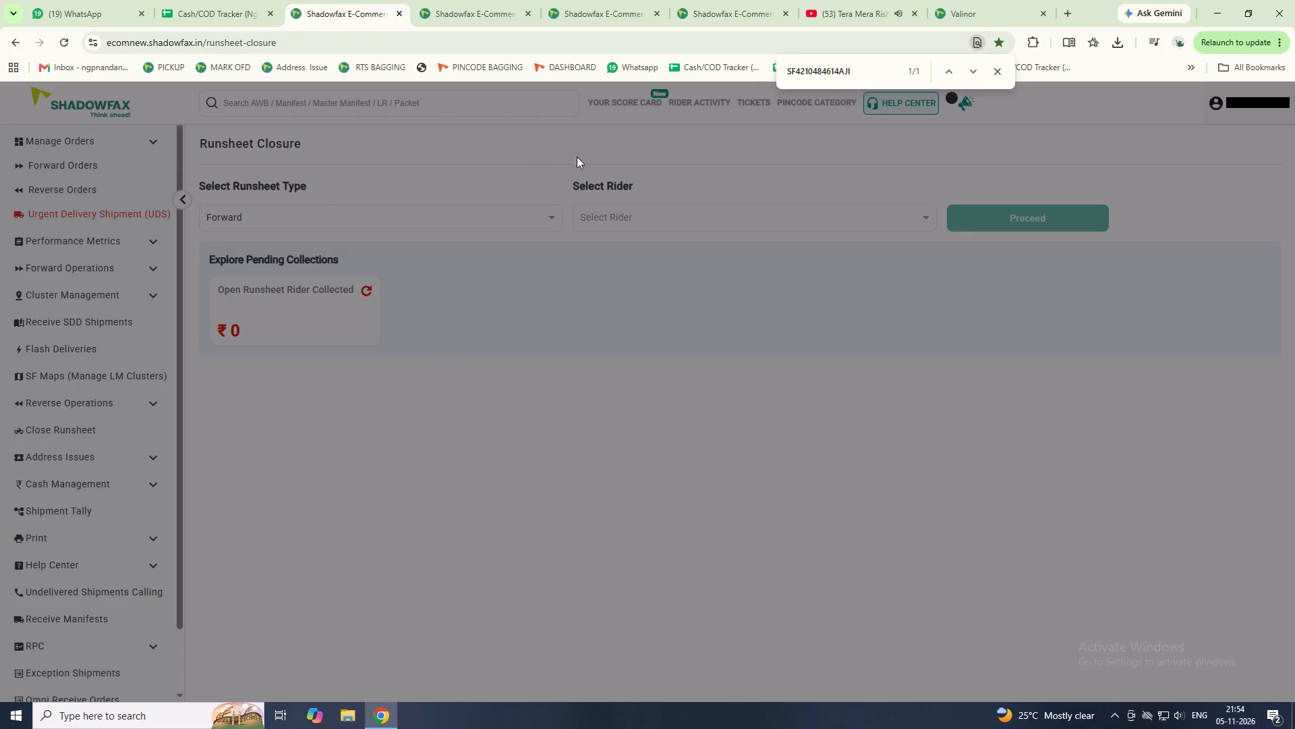
{"action": "left_click", "coordinate": [698, 101]}
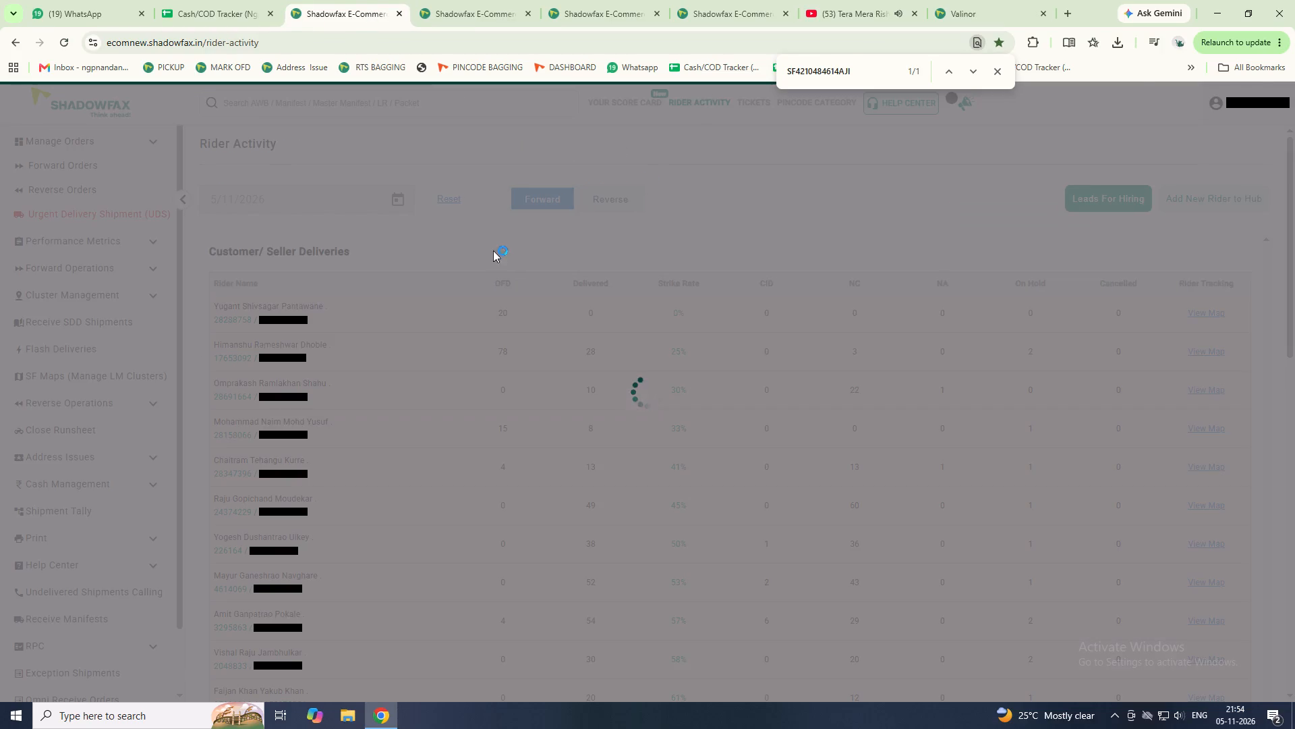
{"action": "scroll", "coordinate": [343, 385], "scroll_direction": "down", "scroll_amount": 2}
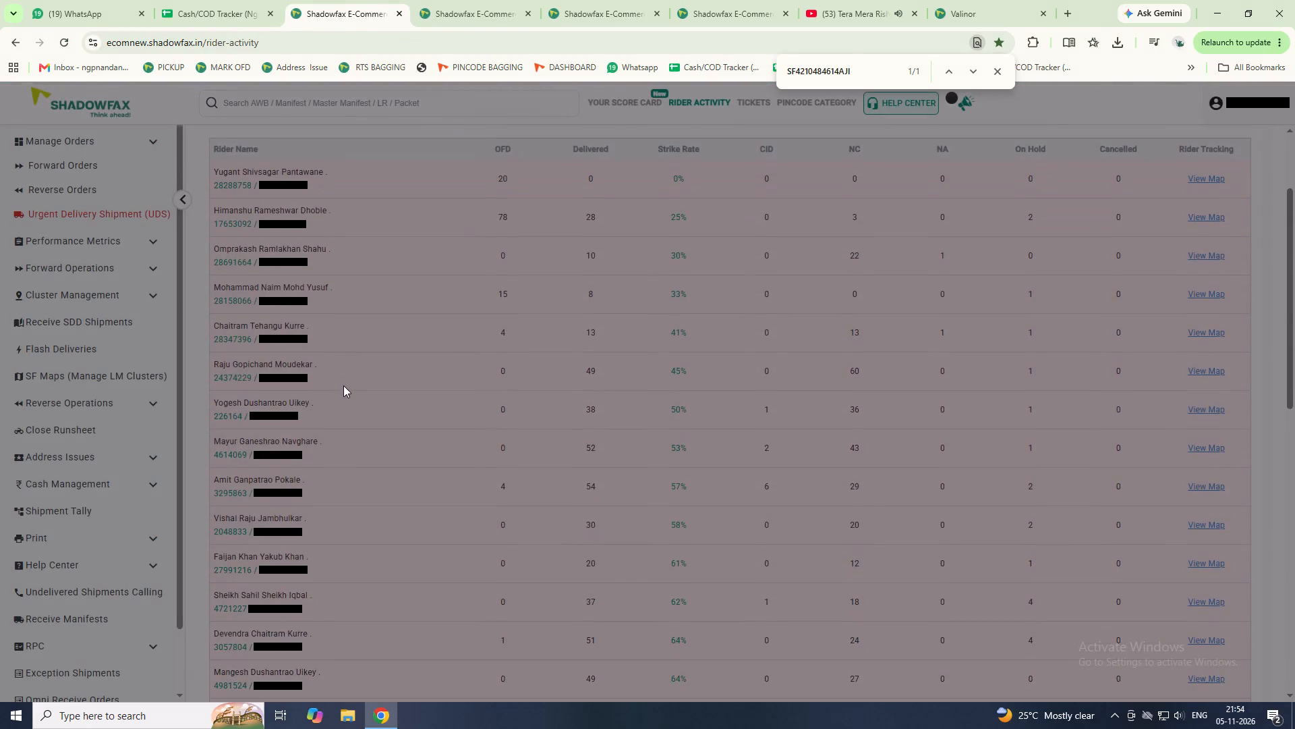
{"action": "scroll", "coordinate": [343, 385], "scroll_direction": "down", "scroll_amount": 4}
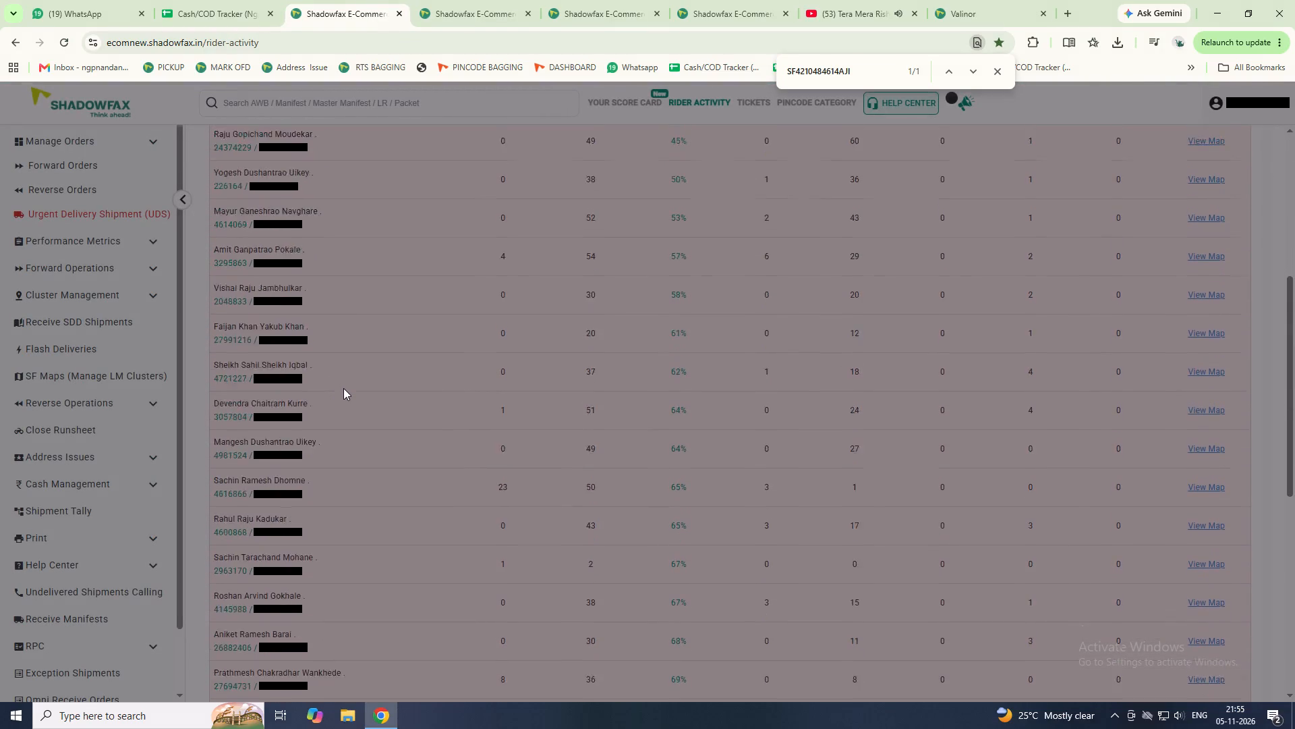
{"action": "scroll", "coordinate": [343, 388], "scroll_direction": "down", "scroll_amount": 2}
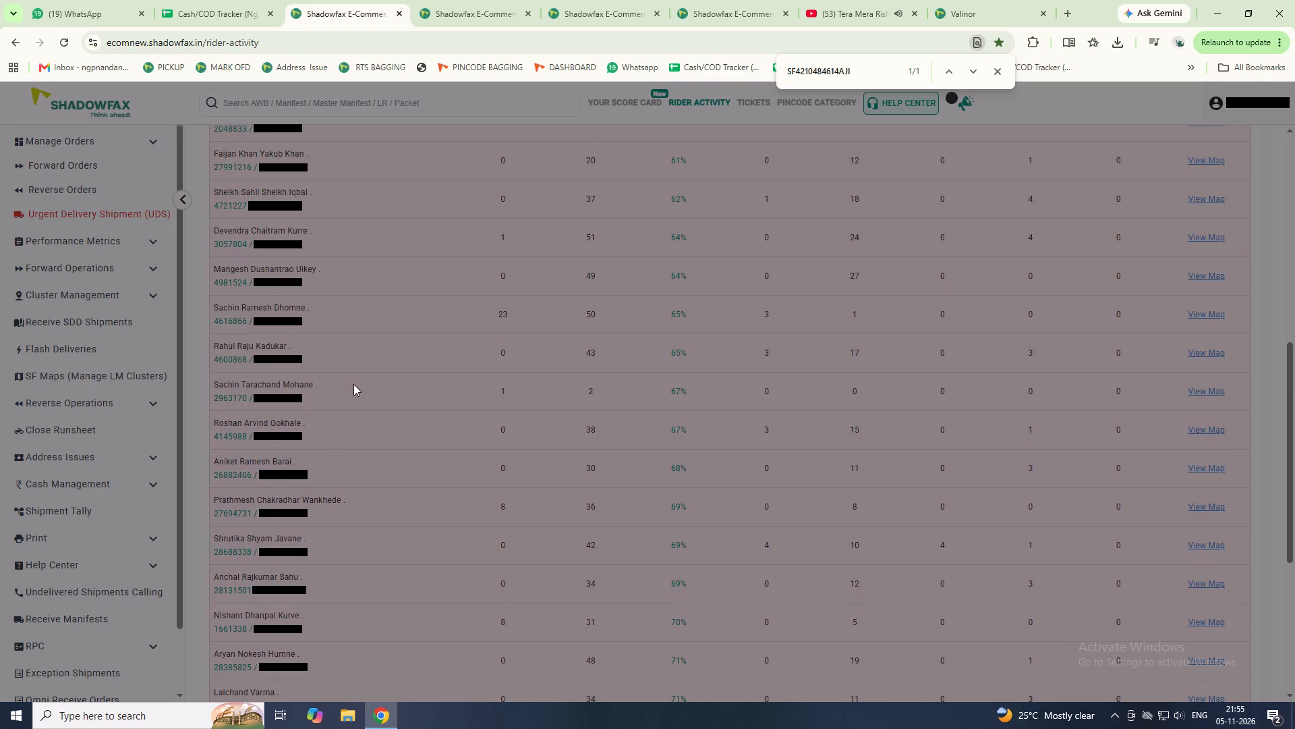
{"action": "scroll", "coordinate": [353, 384], "scroll_direction": "down", "scroll_amount": 2}
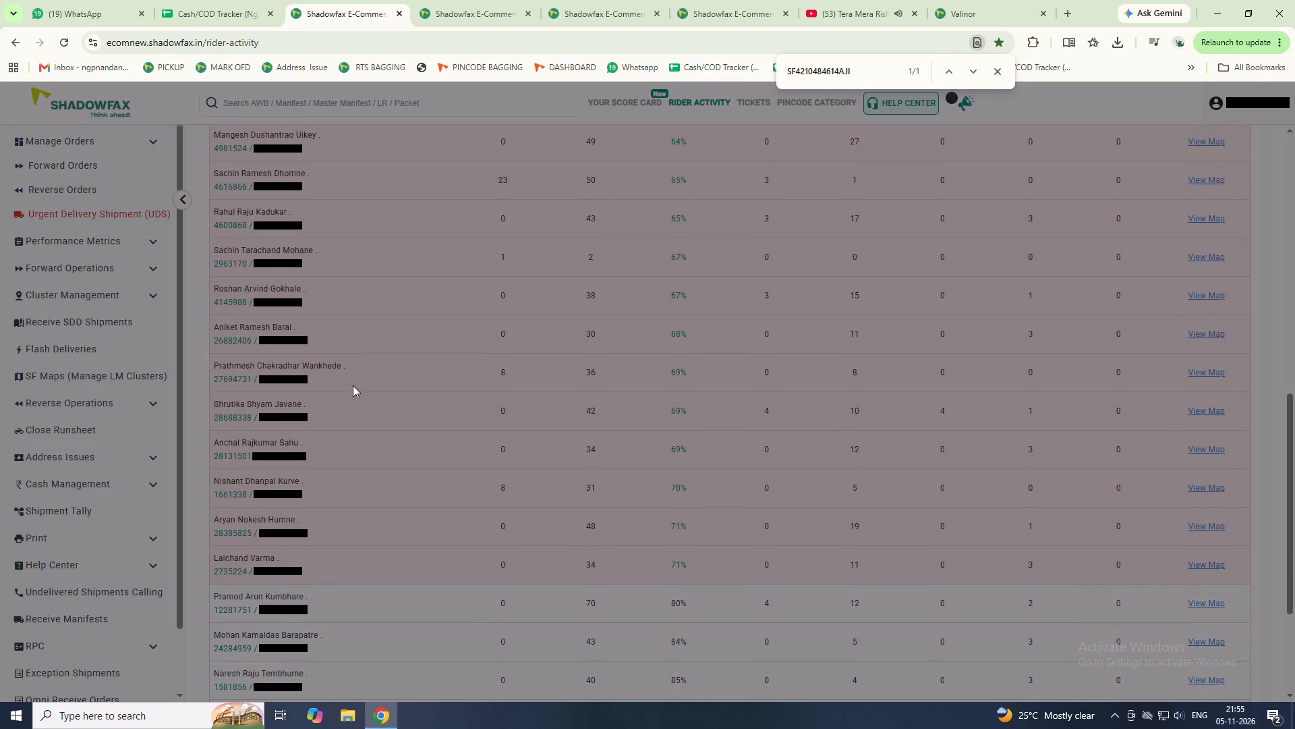
{"action": "scroll", "coordinate": [351, 391], "scroll_direction": "down", "scroll_amount": 3}
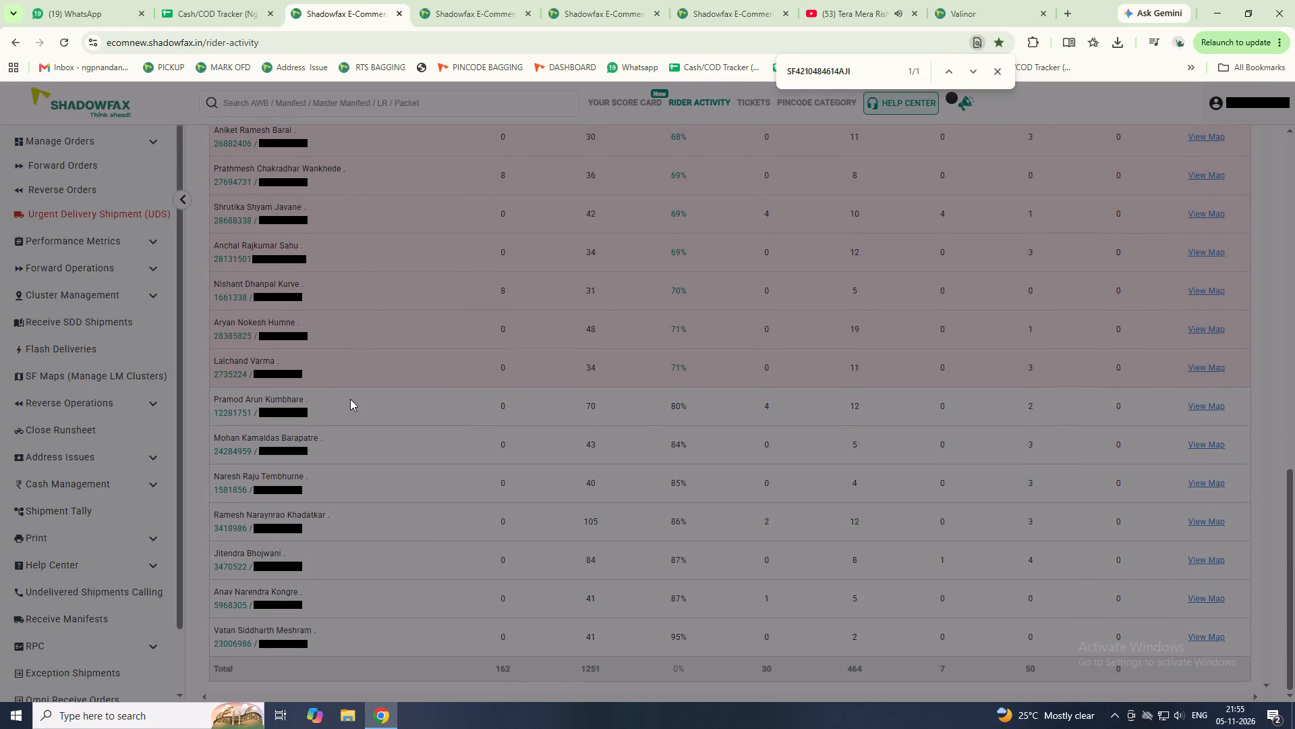
{"action": "scroll", "coordinate": [350, 399], "scroll_direction": "up", "scroll_amount": 3}
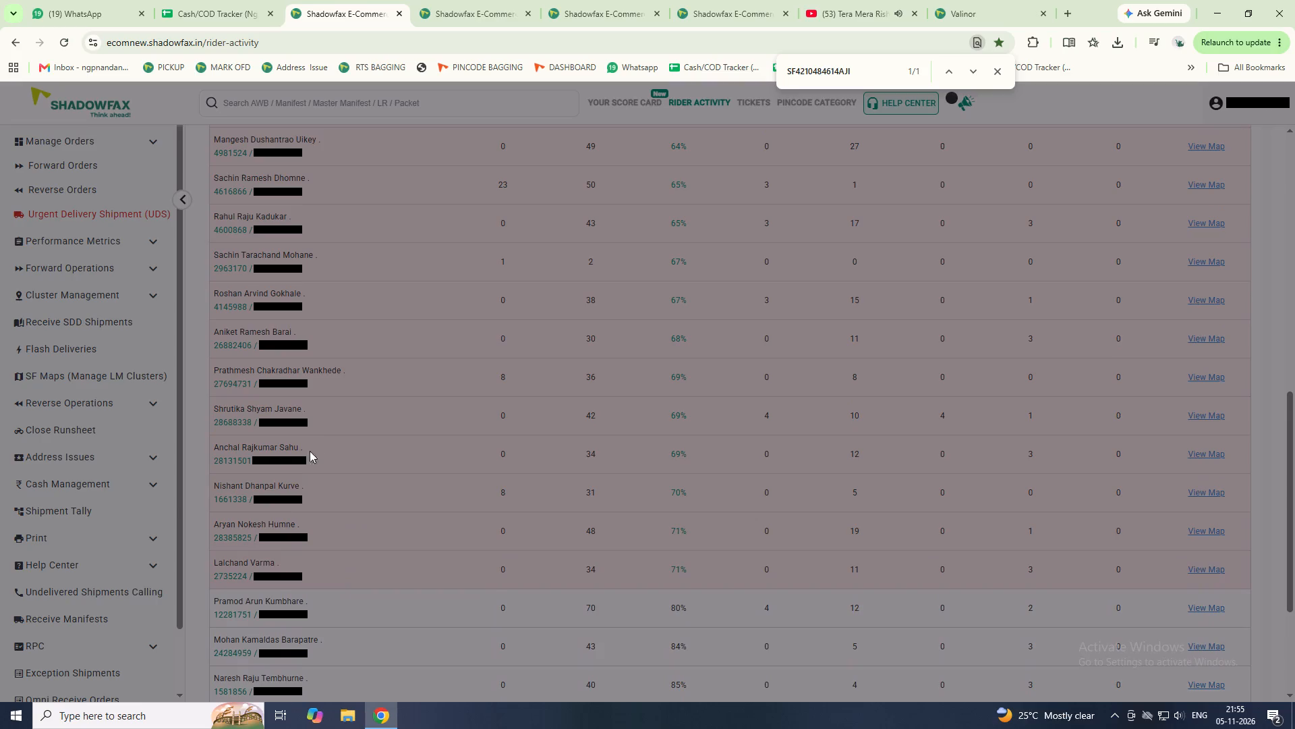
{"action": "scroll", "coordinate": [297, 481], "scroll_direction": "up", "scroll_amount": 2}
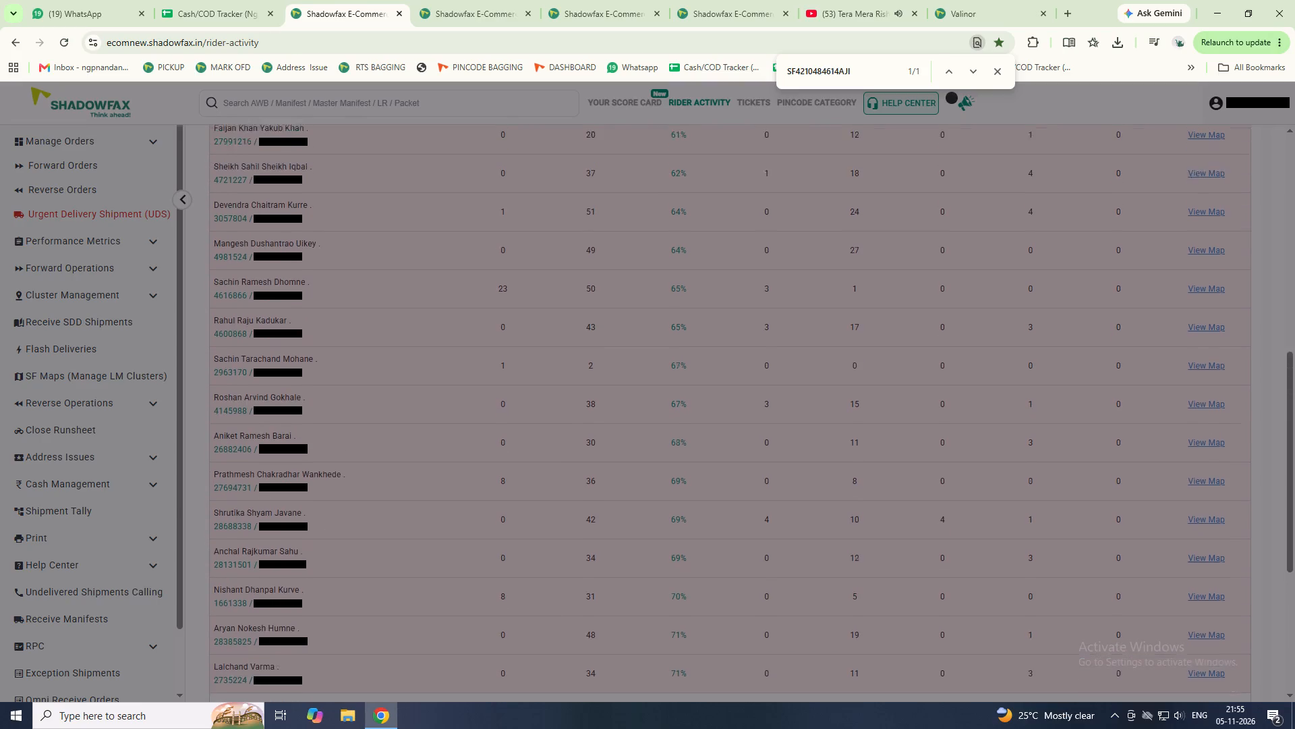
Return to the pending runsheet assignment and mark the runsheet as OFD for Dhomne.
{"action": "left_click", "coordinate": [489, 10]}
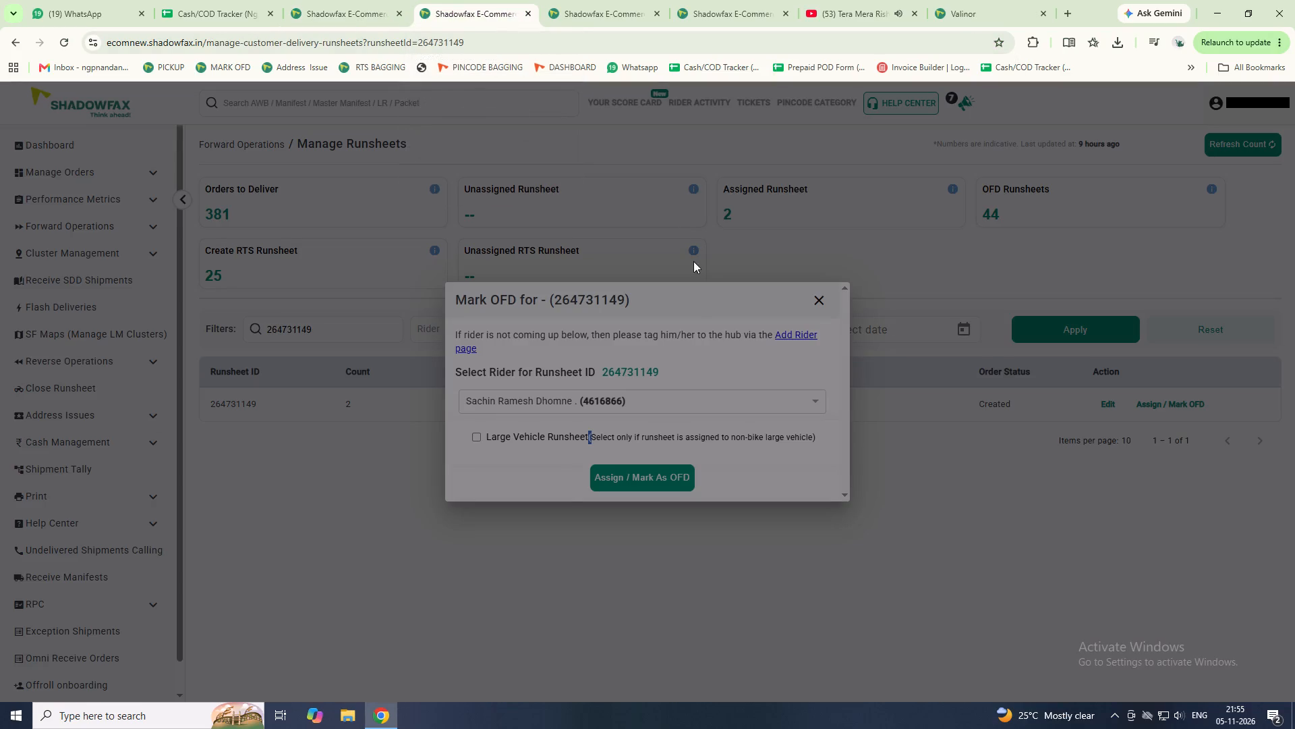
{"action": "left_click", "coordinate": [650, 478]}
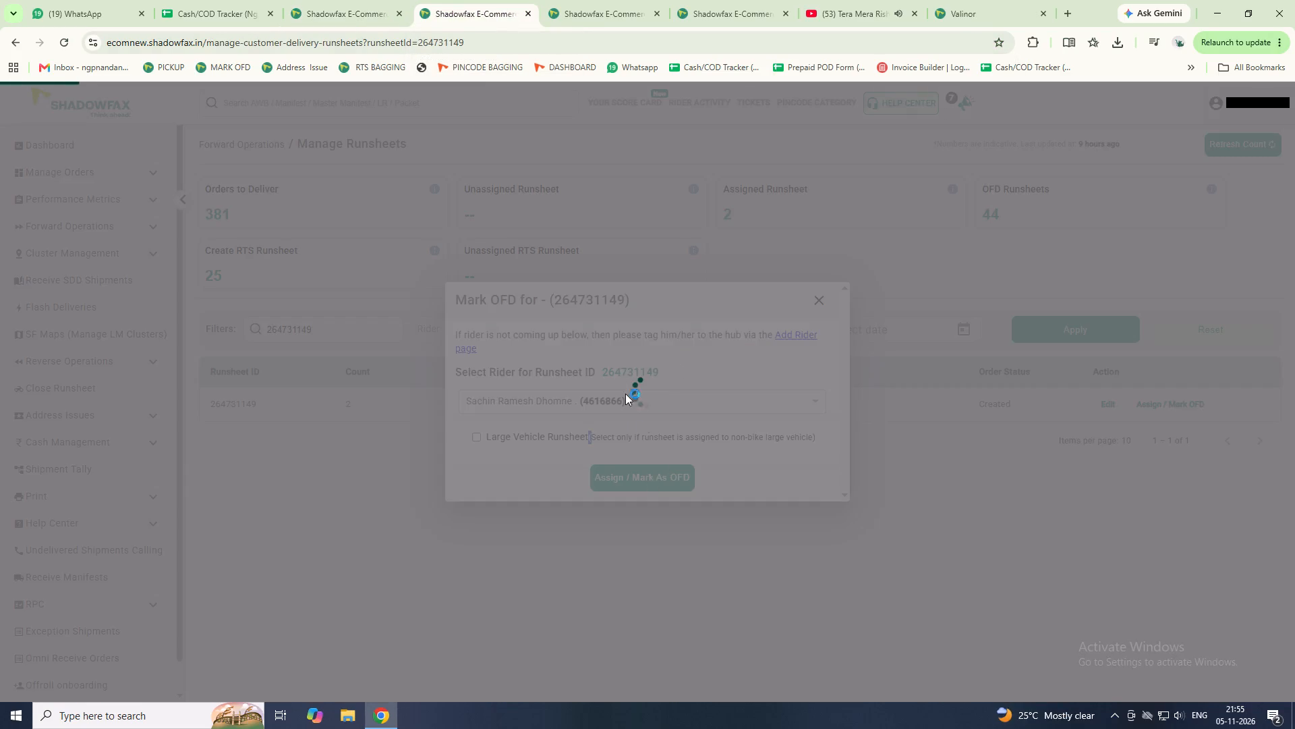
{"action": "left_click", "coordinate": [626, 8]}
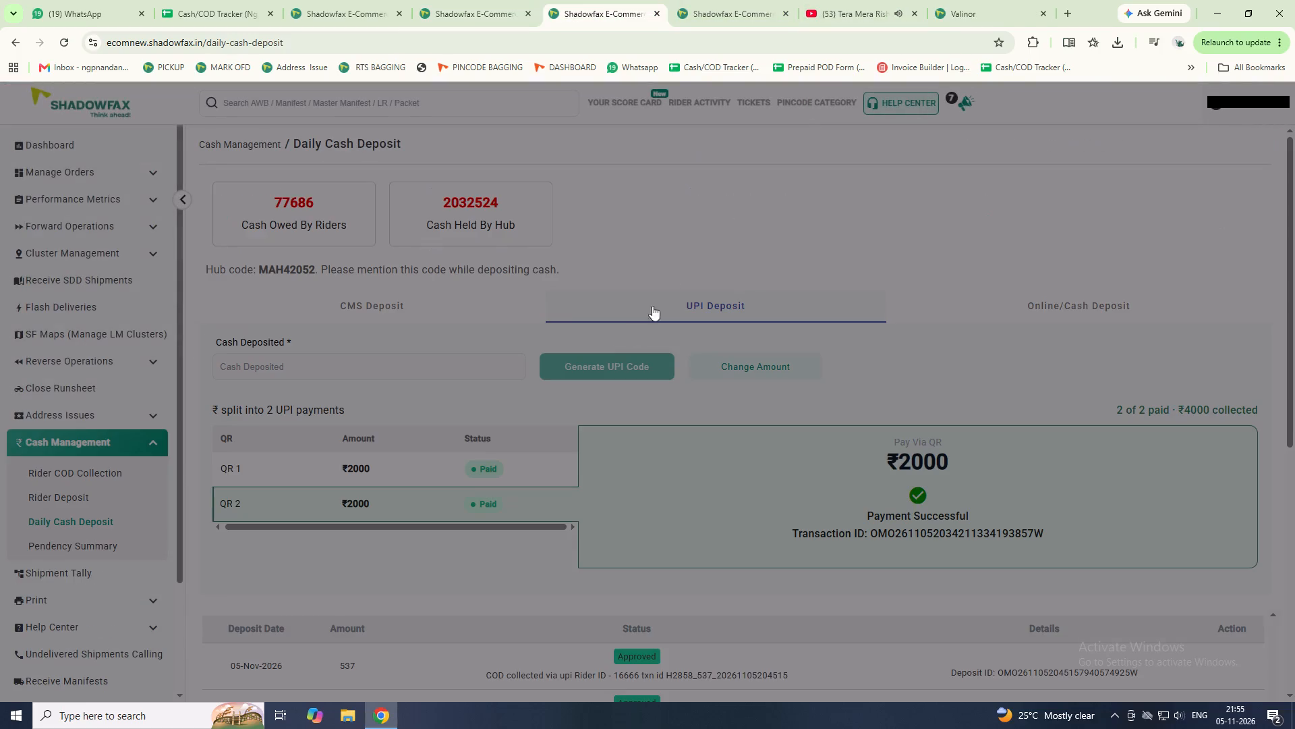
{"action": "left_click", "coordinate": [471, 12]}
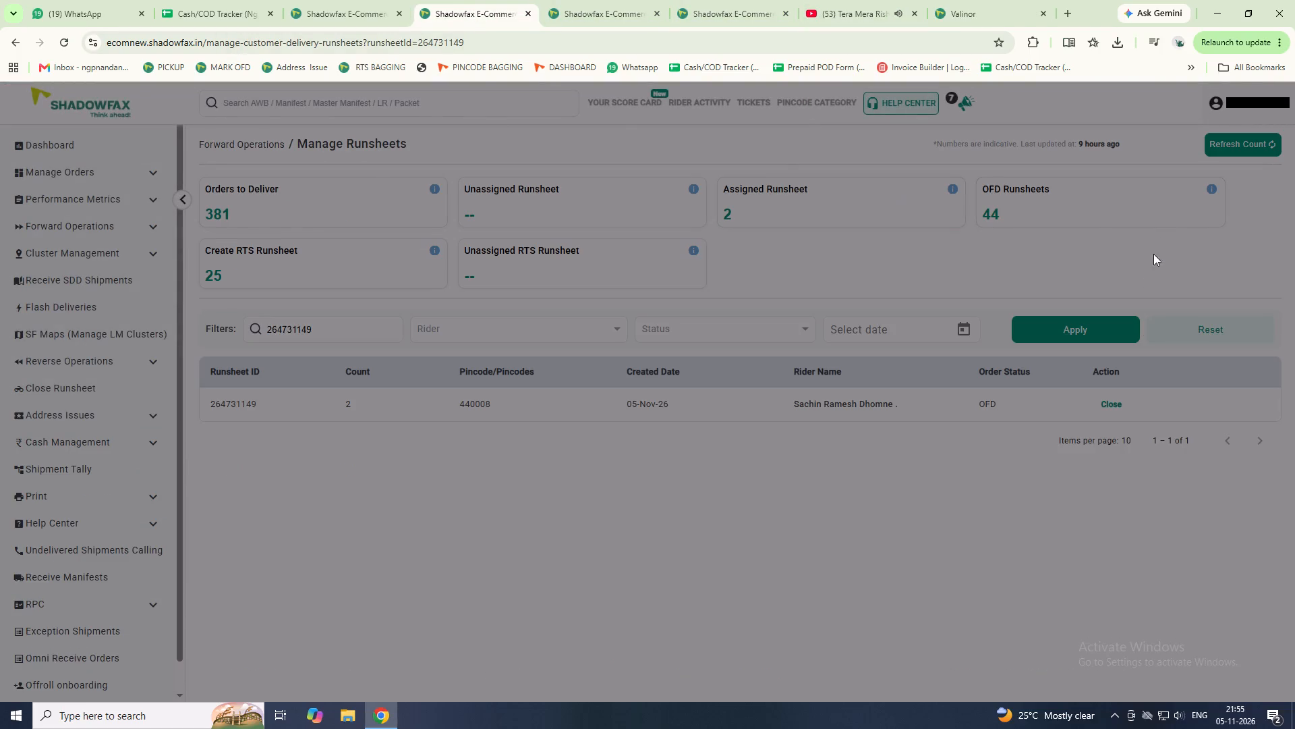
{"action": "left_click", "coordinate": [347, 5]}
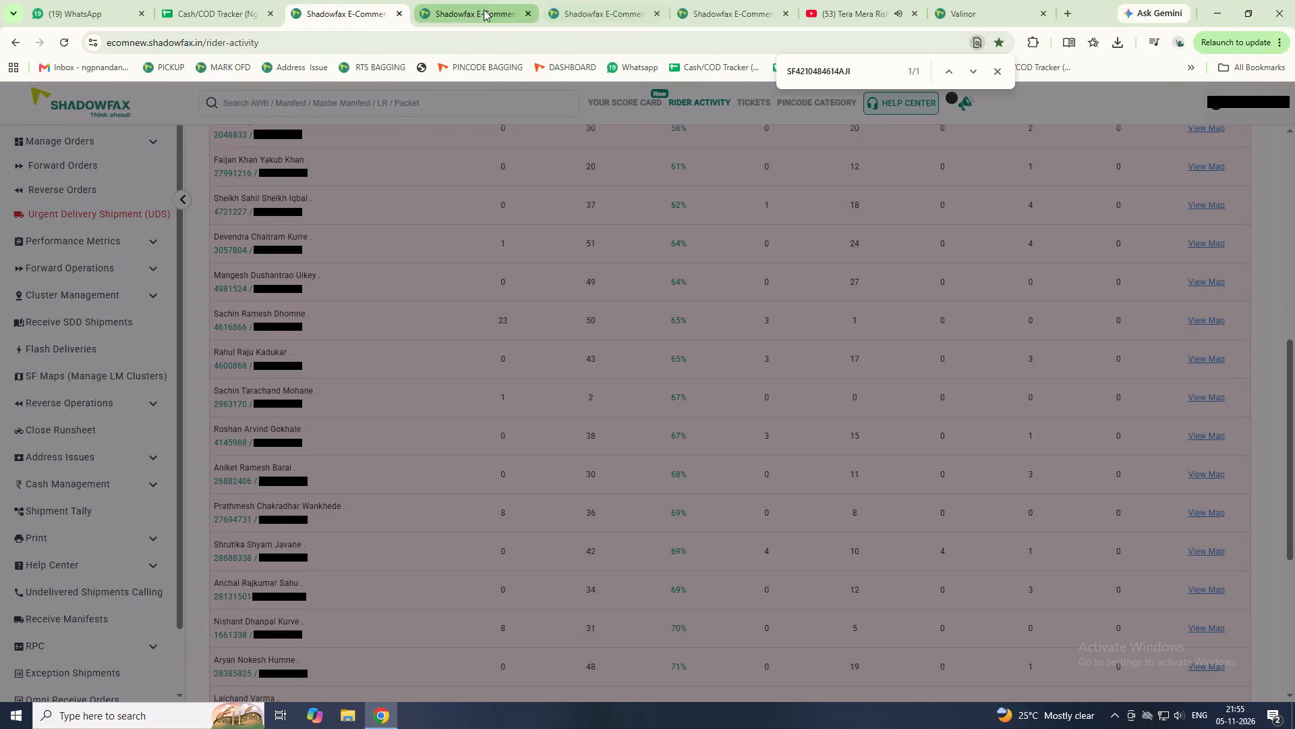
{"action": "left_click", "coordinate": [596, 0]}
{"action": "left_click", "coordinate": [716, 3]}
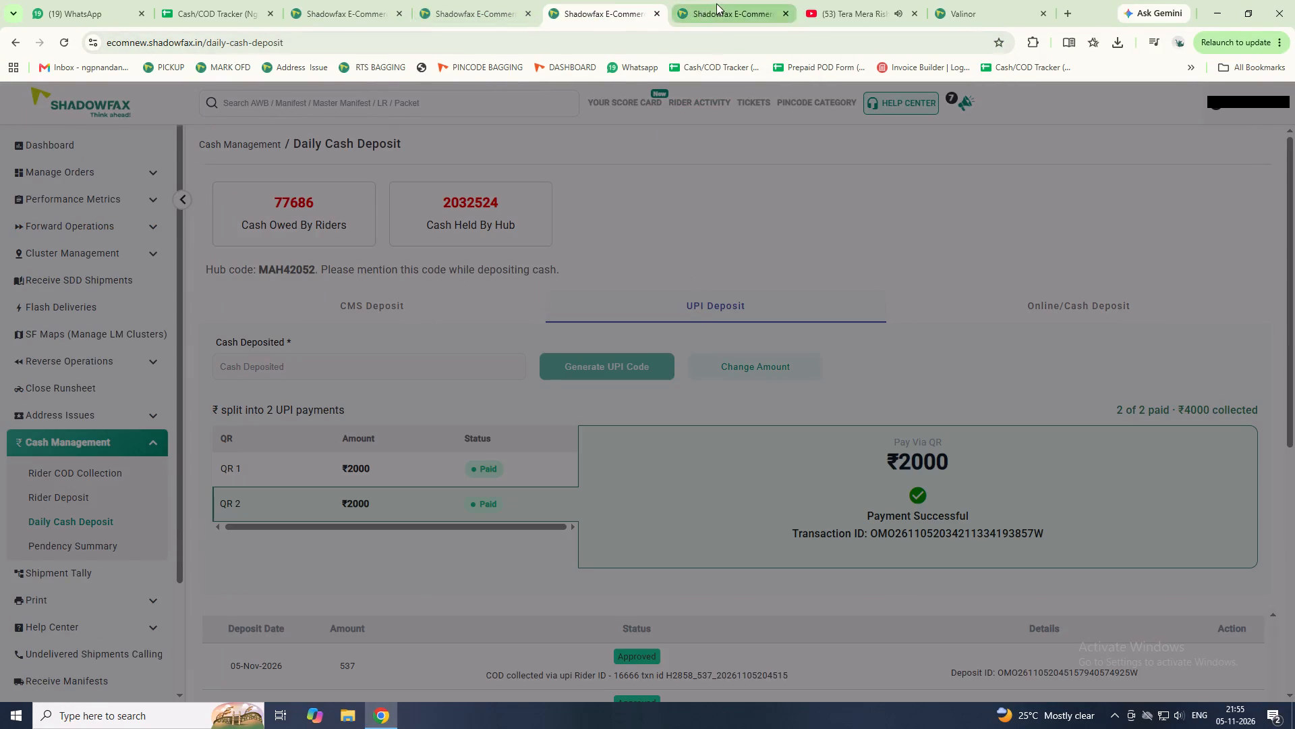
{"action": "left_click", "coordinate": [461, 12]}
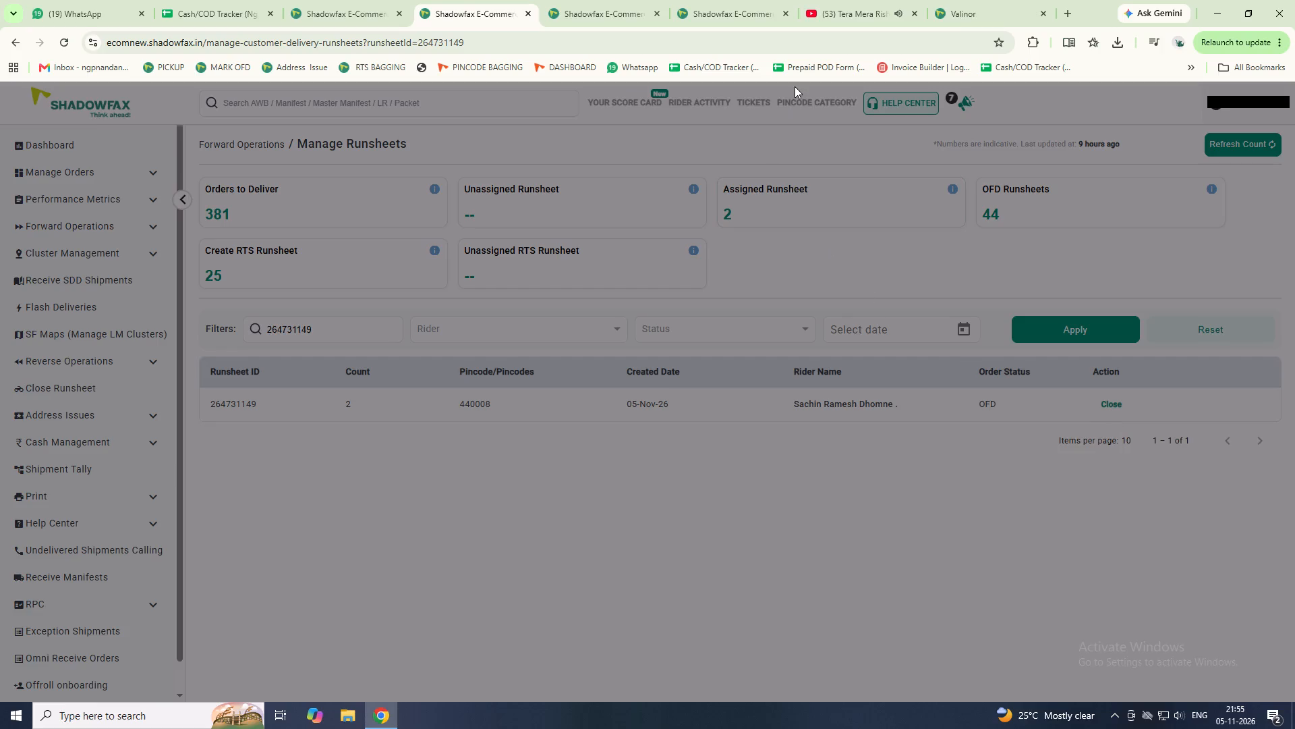
{"action": "left_click", "coordinate": [384, 190]}
{"action": "double_click", "coordinate": [1007, 210]}
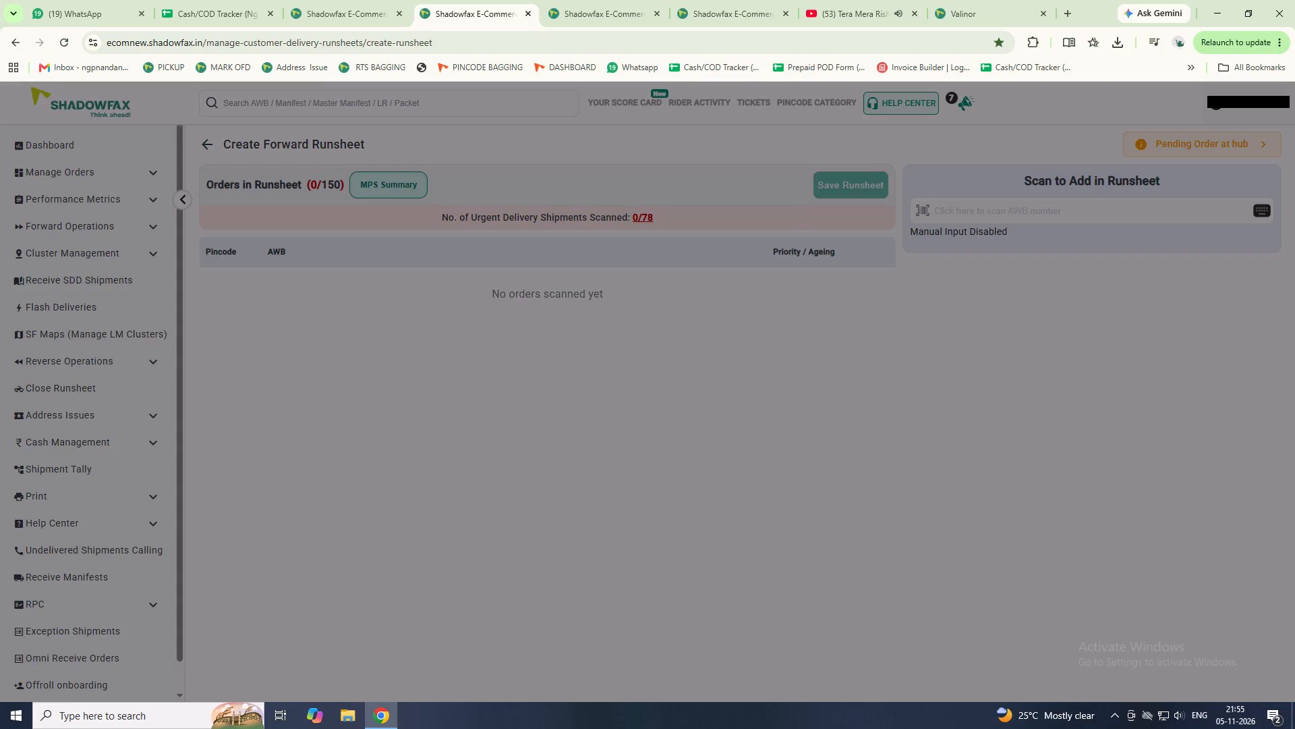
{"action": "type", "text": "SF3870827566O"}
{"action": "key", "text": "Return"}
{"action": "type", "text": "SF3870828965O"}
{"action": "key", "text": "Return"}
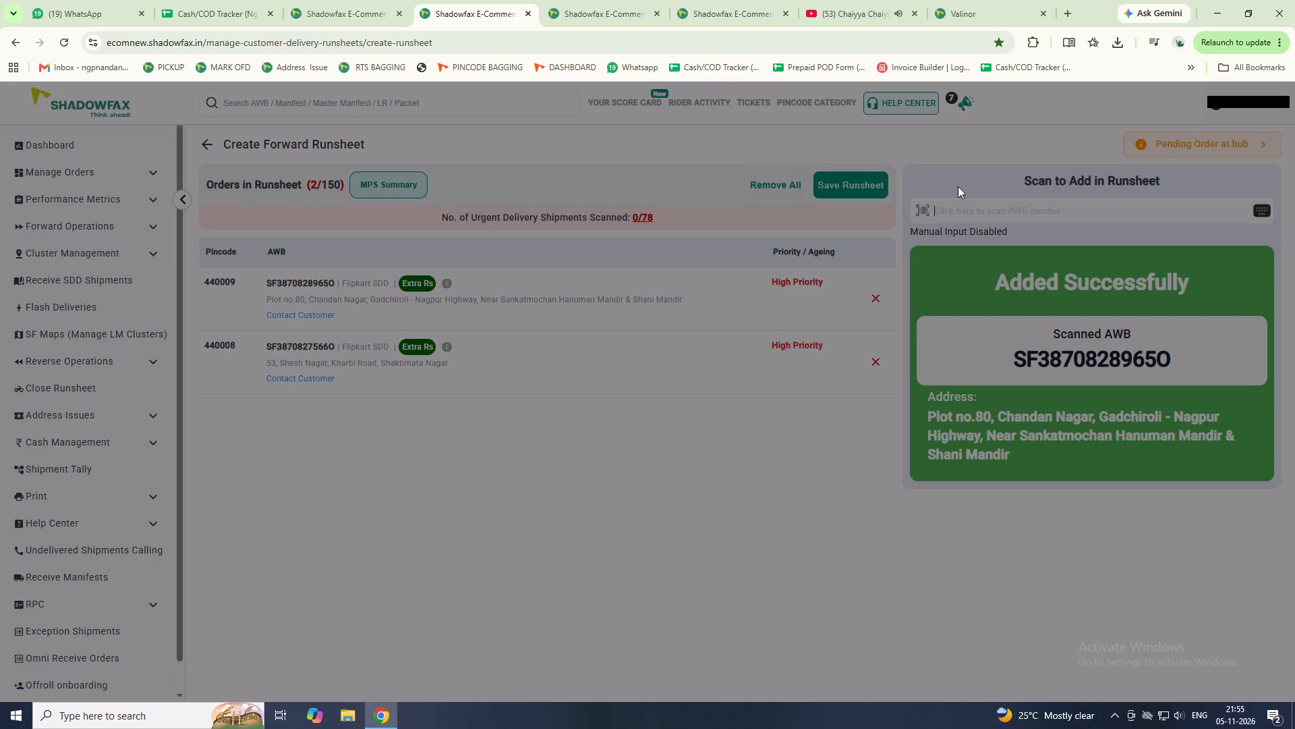
{"action": "left_click", "coordinate": [857, 188]}
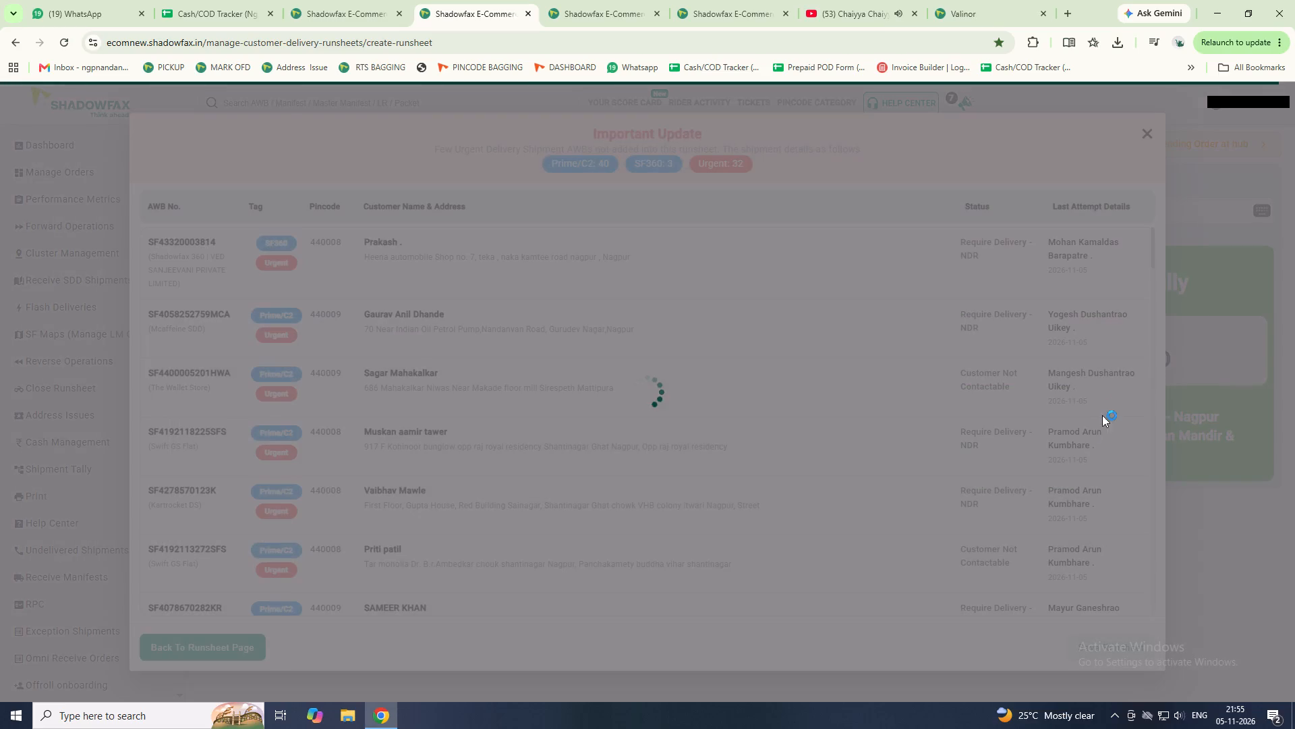
{"action": "left_click", "coordinate": [1098, 642]}
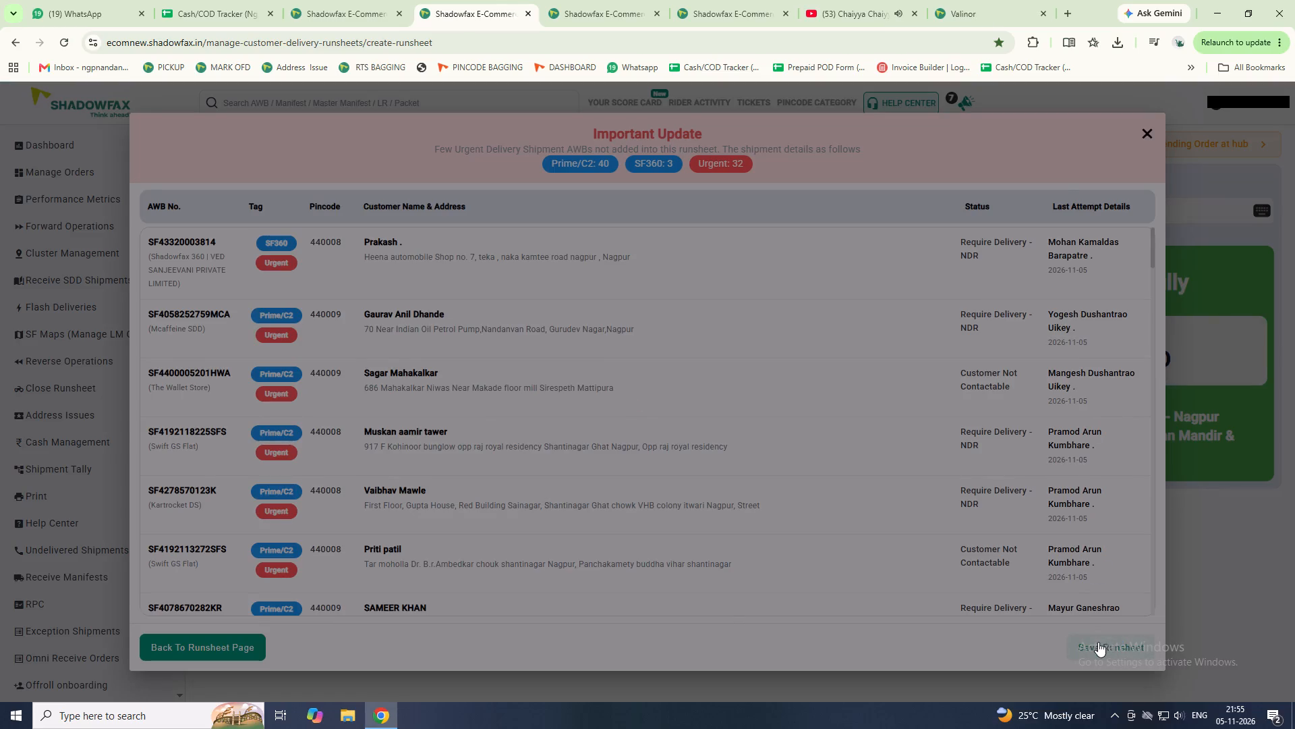
Assign the newly saved runsheet to rider Himanshu and mark it as OFD.
{"action": "left_click", "coordinate": [1174, 403]}
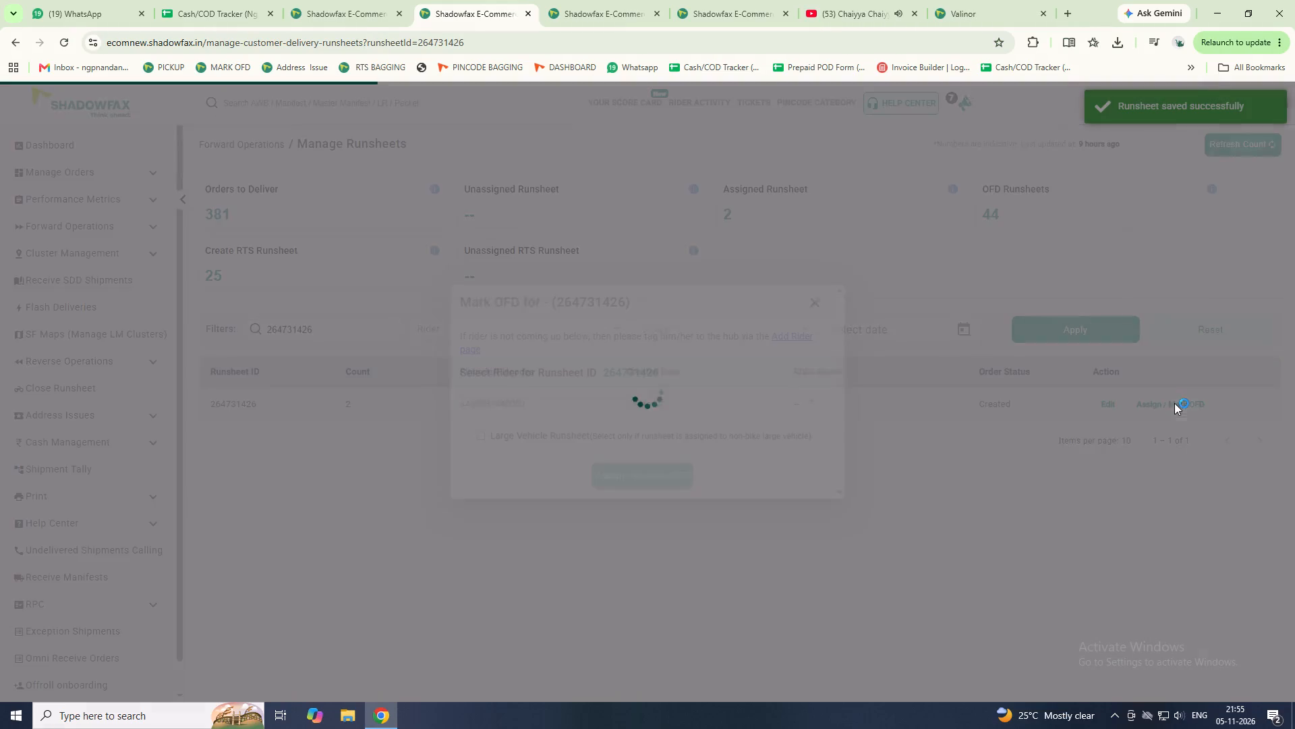
{"action": "type", "text": "hin"}
{"action": "key", "text": "BackSpace"}
{"action": "type", "text": "manshu"}
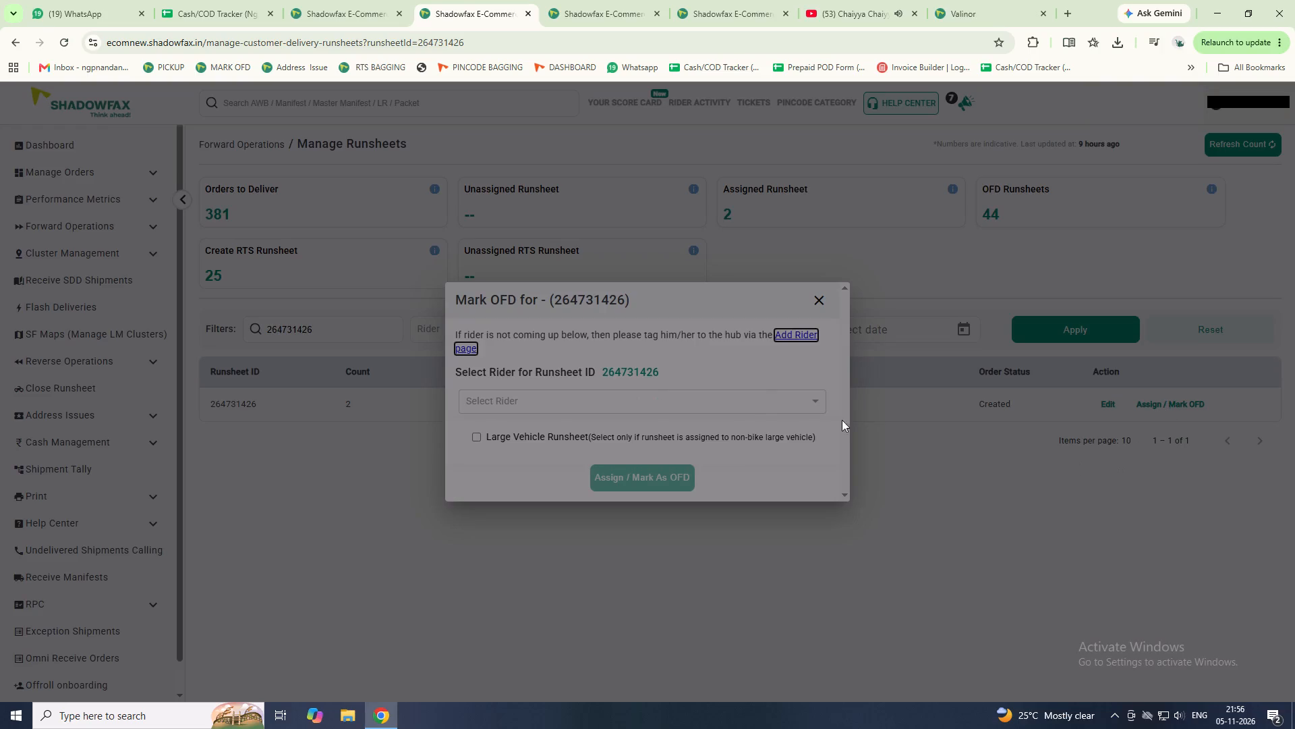
{"action": "double_click", "coordinate": [730, 402]}
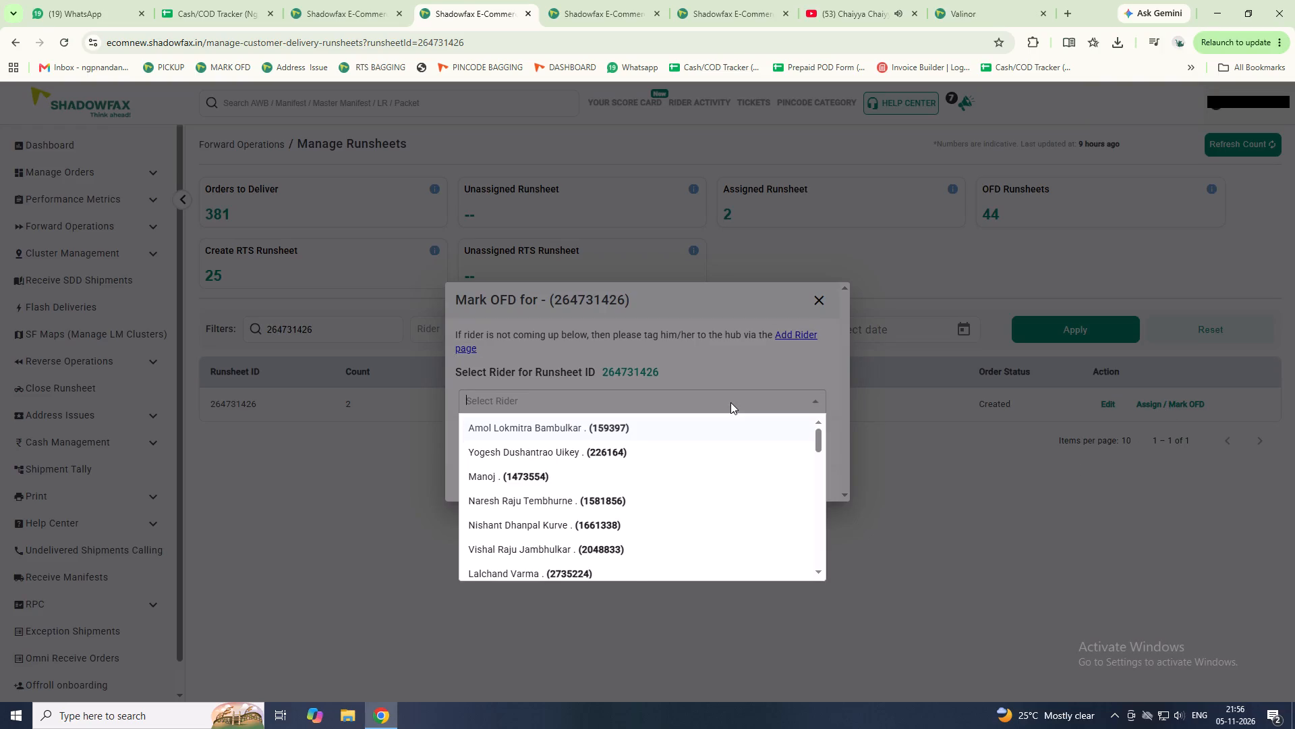
{"action": "type", "text": "him"}
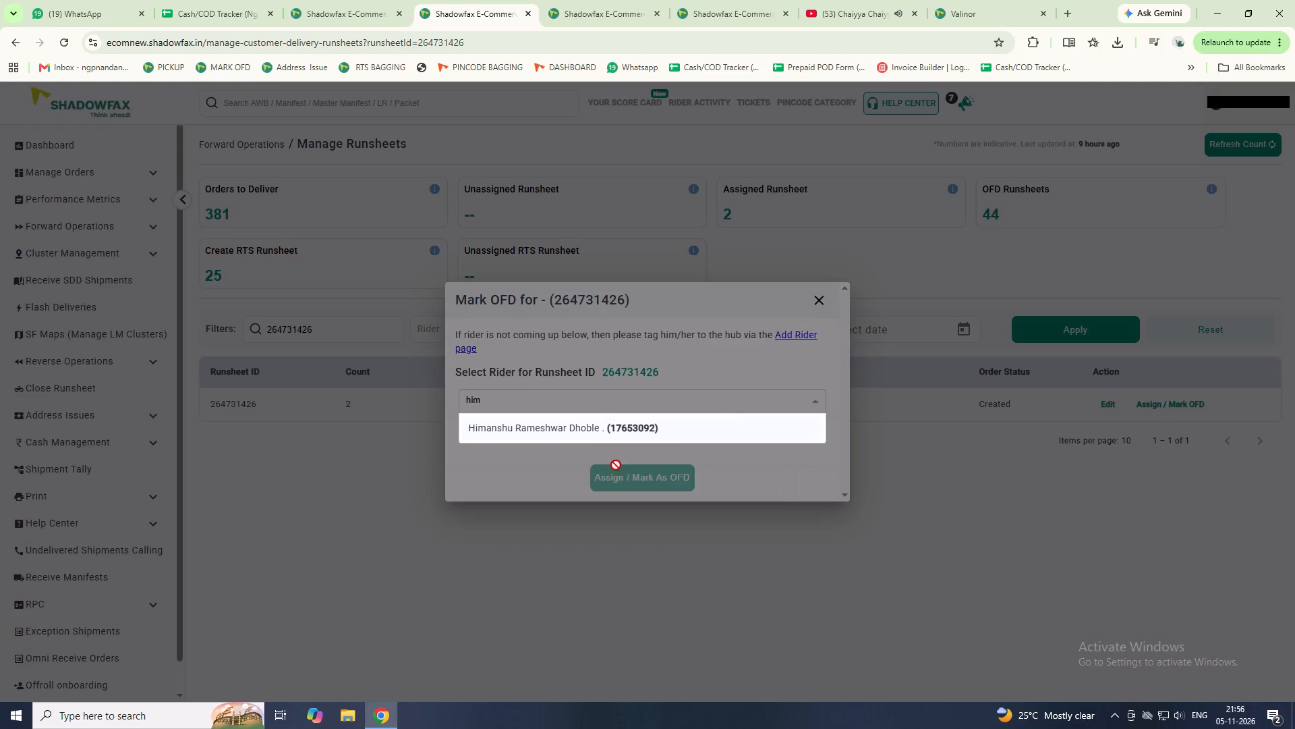
{"action": "left_click", "coordinate": [585, 434]}
{"action": "left_click", "coordinate": [635, 474]}
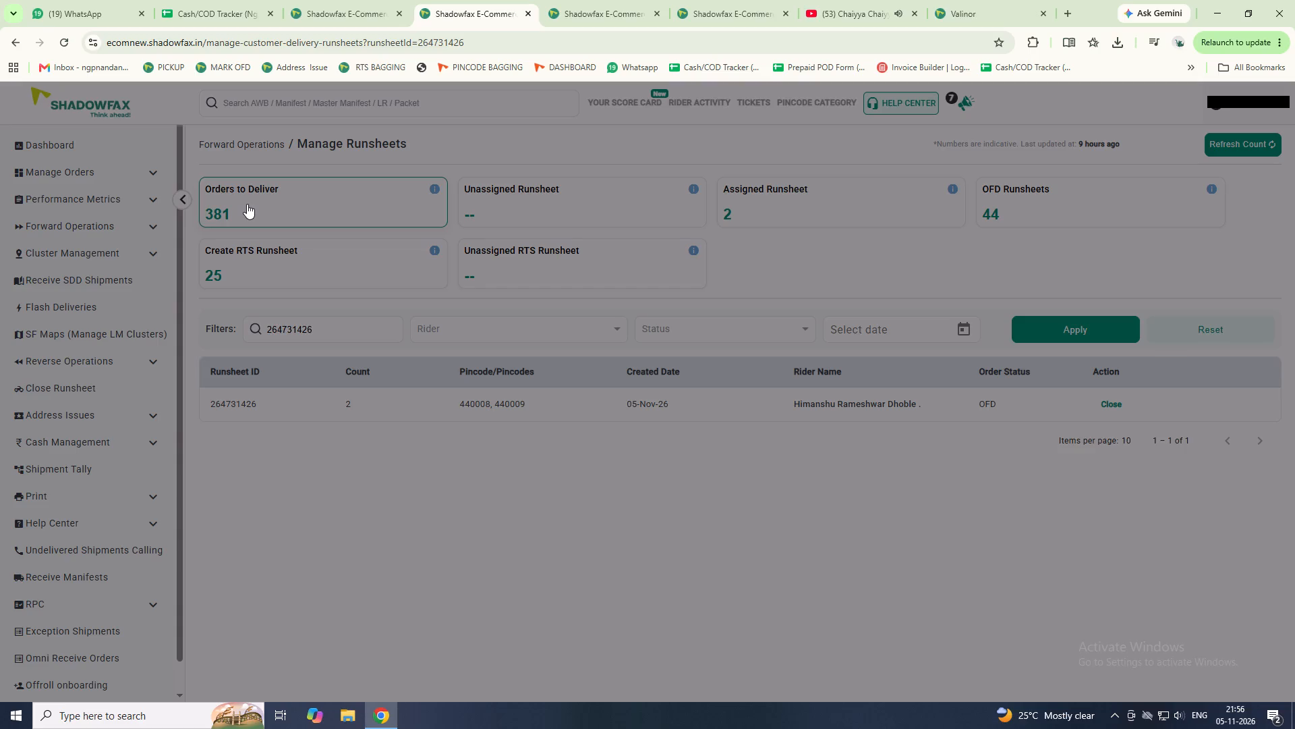
Open the forward runsheet closure for Himanshu, check the unscanned shipments, and return to the shipment scanning stage.
{"action": "left_click", "coordinate": [1122, 405]}
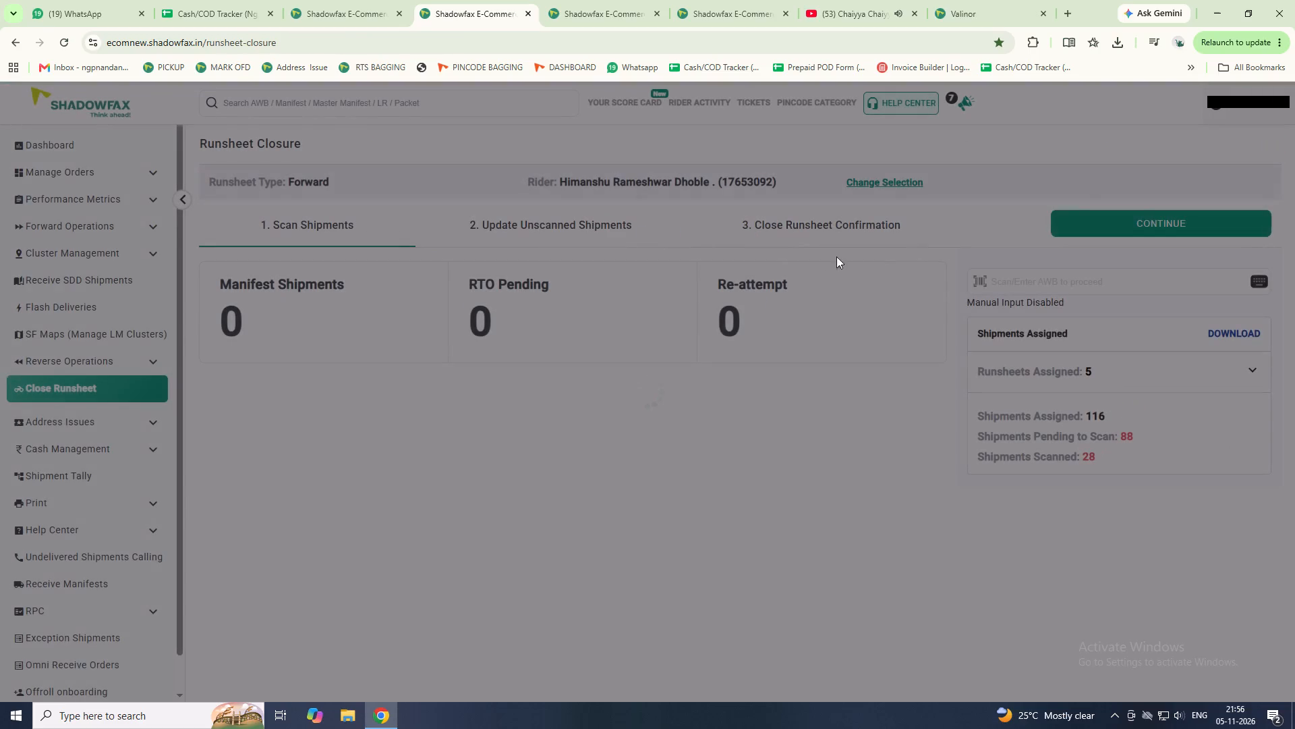
{"action": "left_click", "coordinate": [1100, 229]}
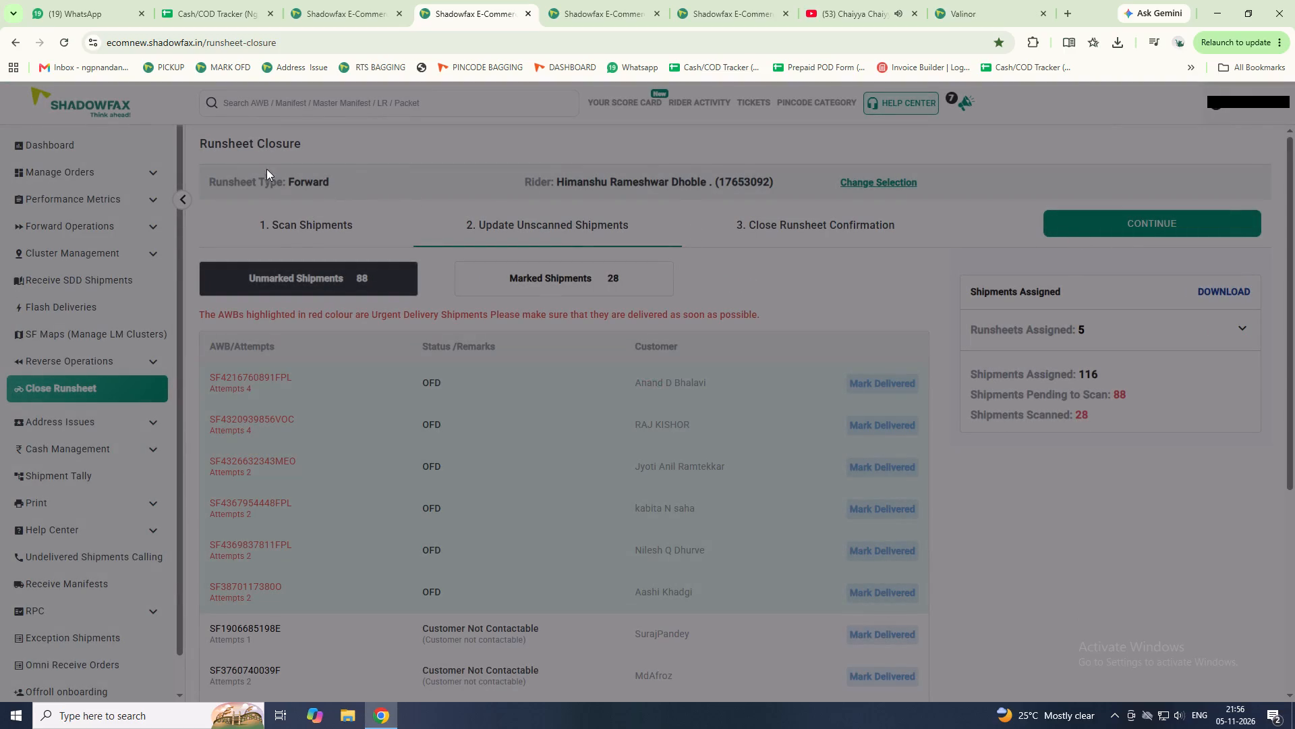
{"action": "left_click", "coordinate": [289, 233]}
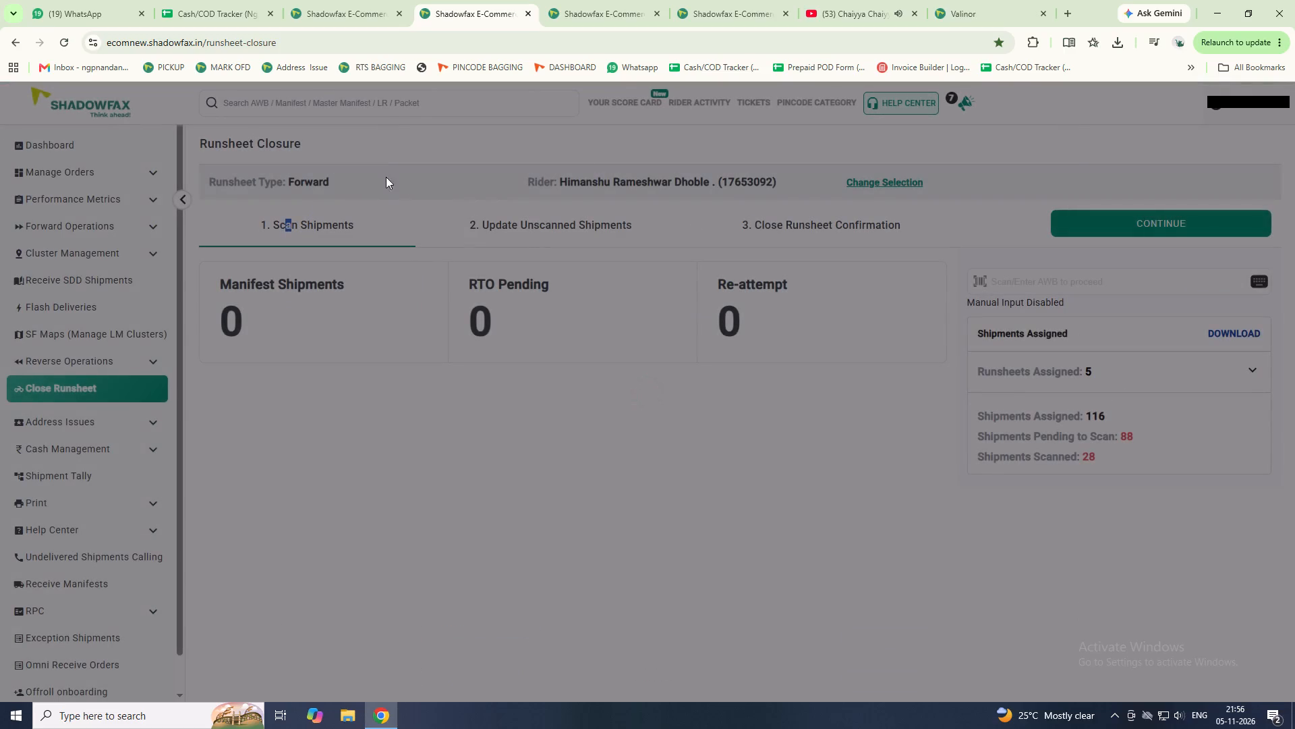
{"action": "left_click", "coordinate": [333, 7]}
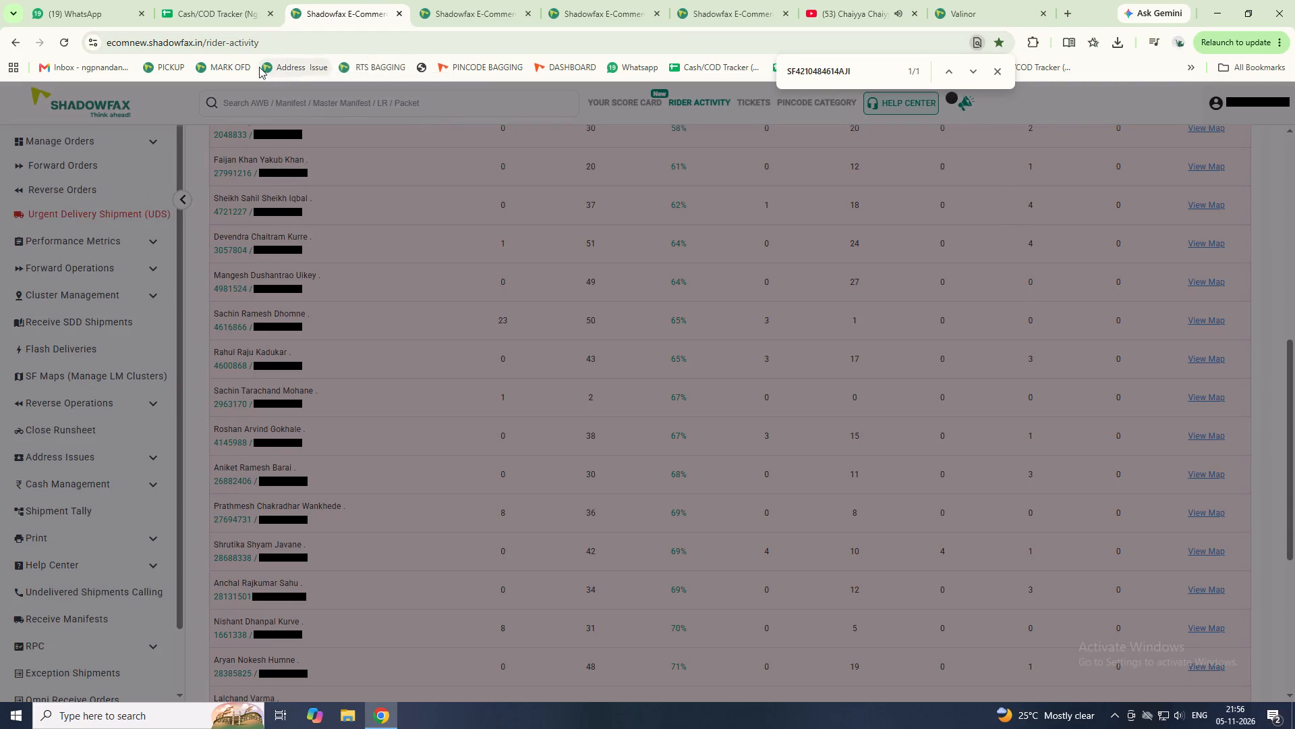
{"action": "left_click", "coordinate": [465, 11]}
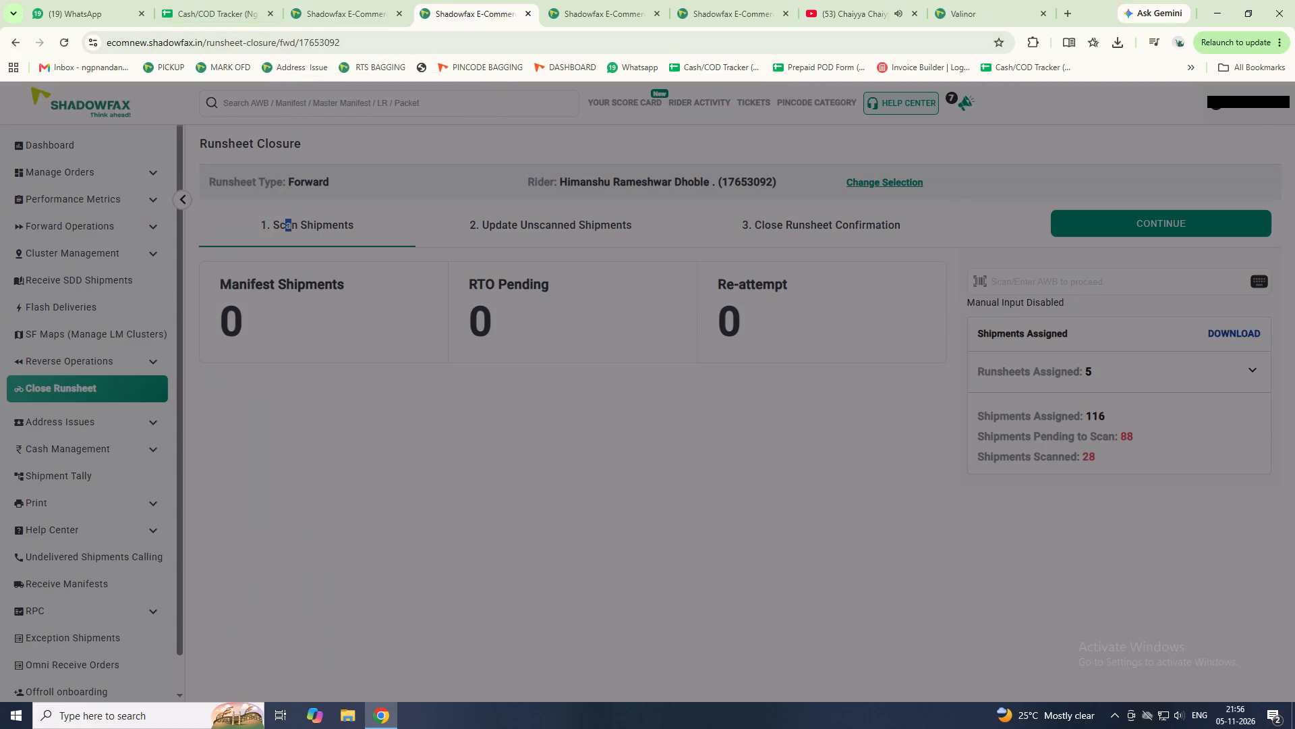
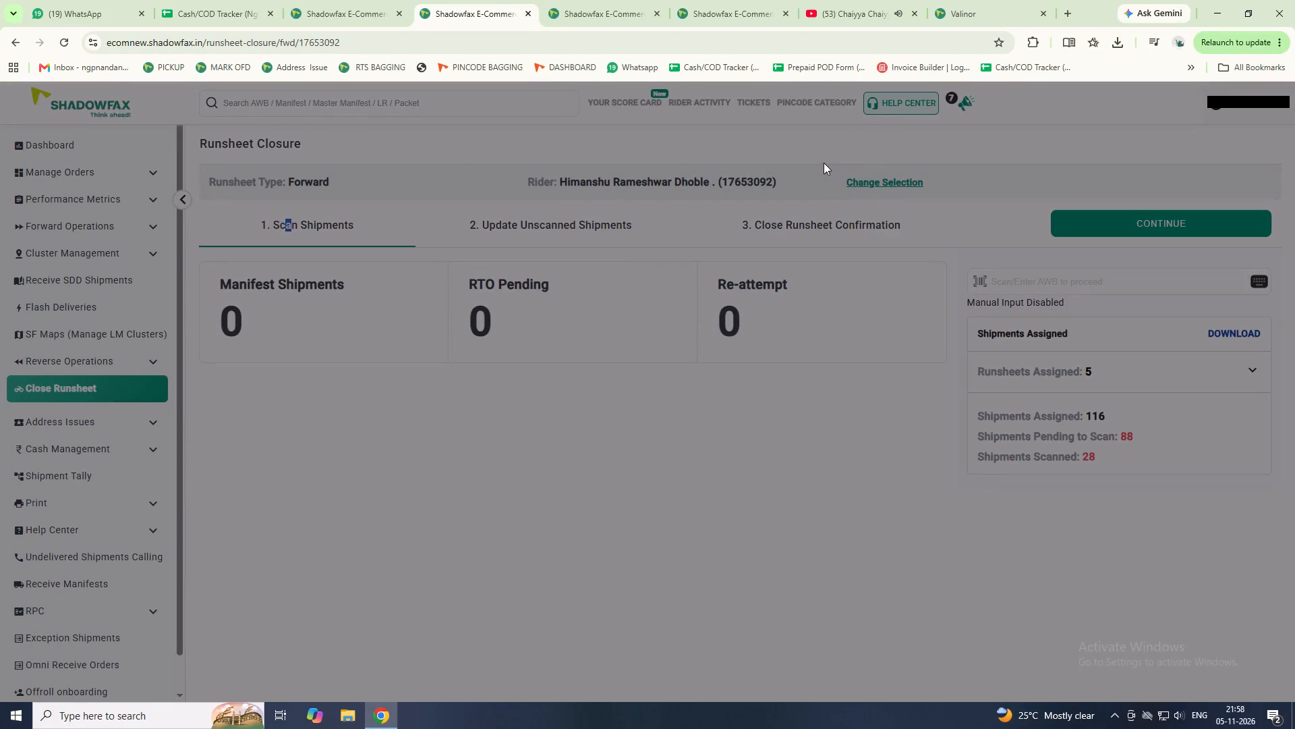
Change the forward runsheet closure selection to rider Kadukar and advance through unscanned shipments to the Close Runsheet Confirmation stage.
{"action": "left_click", "coordinate": [897, 180]}
{"action": "left_click", "coordinate": [727, 226]}
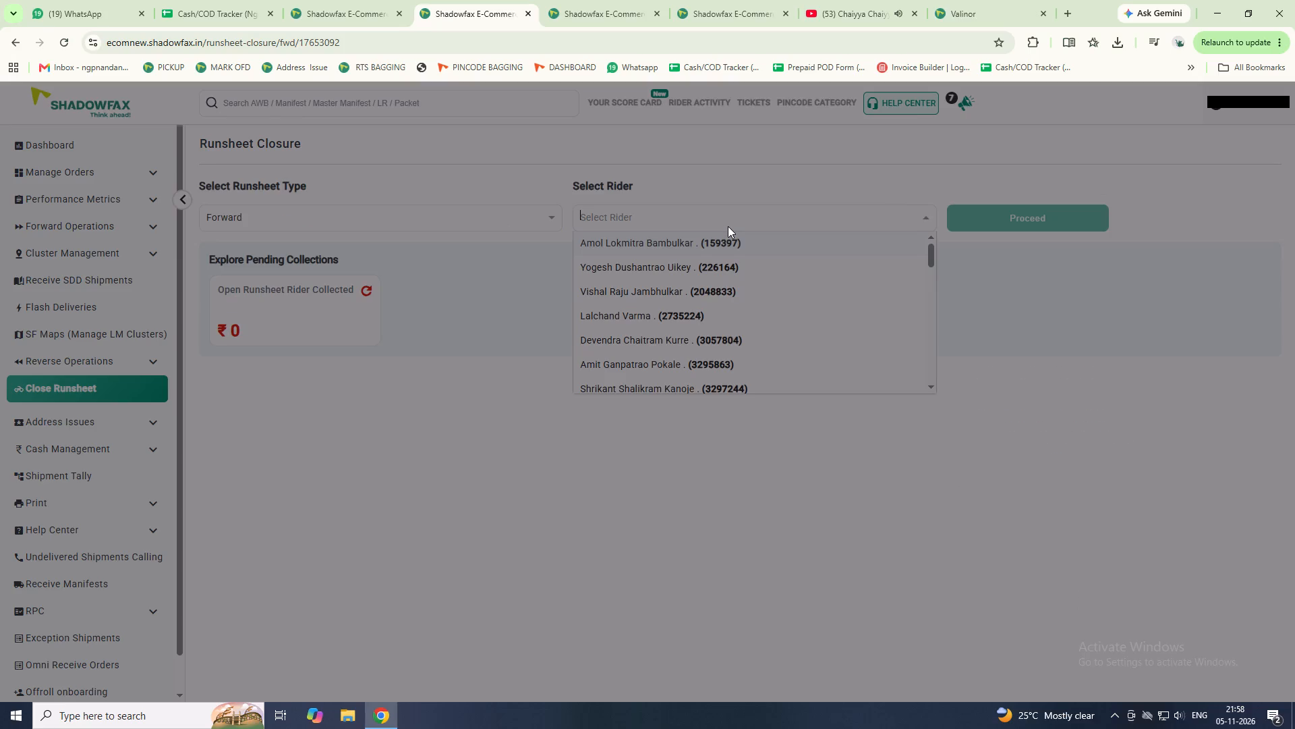
{"action": "type", "text": "kadu"}
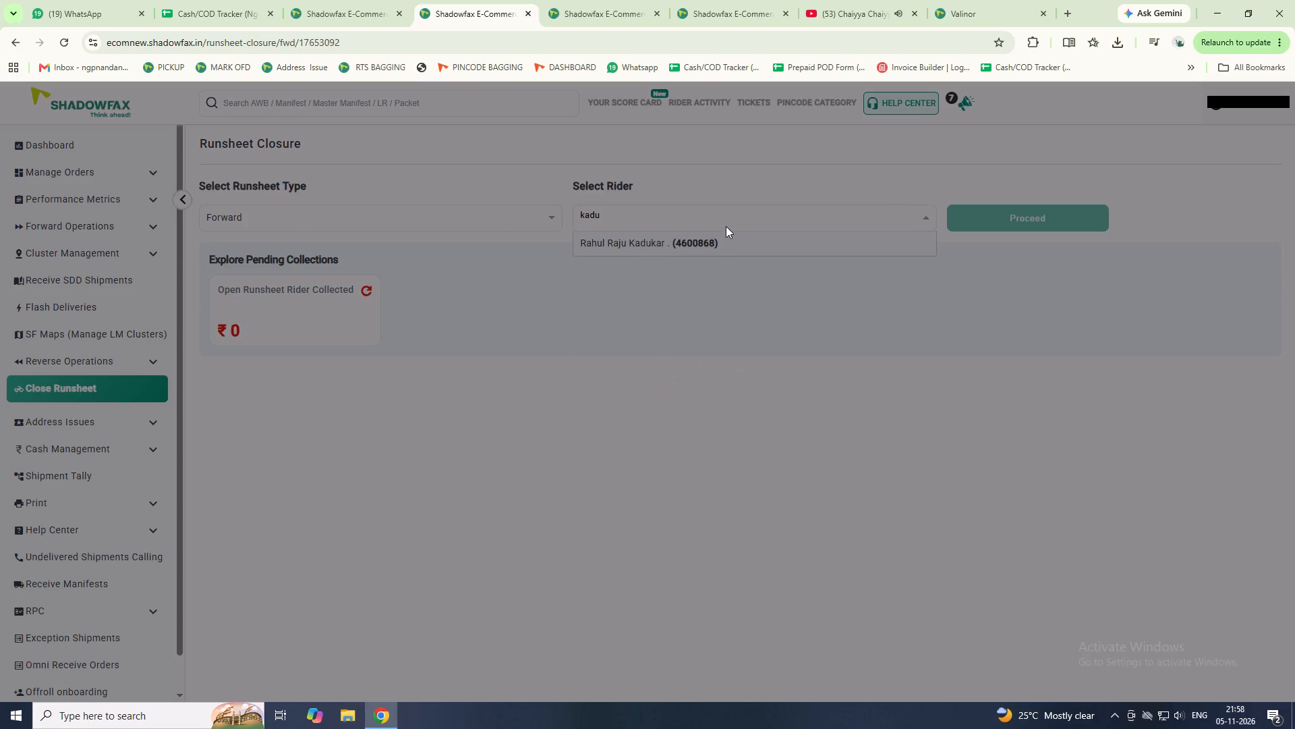
{"action": "left_click", "coordinate": [714, 239]}
{"action": "left_click", "coordinate": [985, 213]}
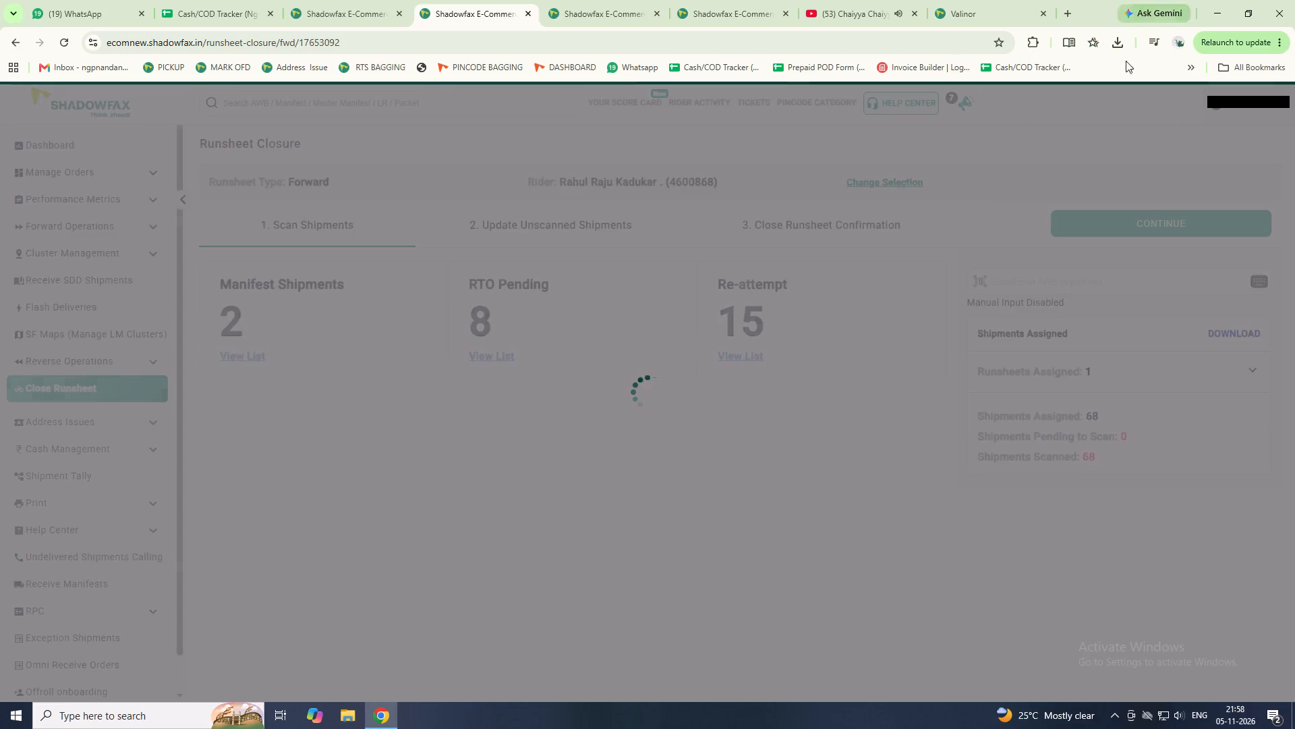
{"action": "left_click", "coordinate": [1176, 219]}
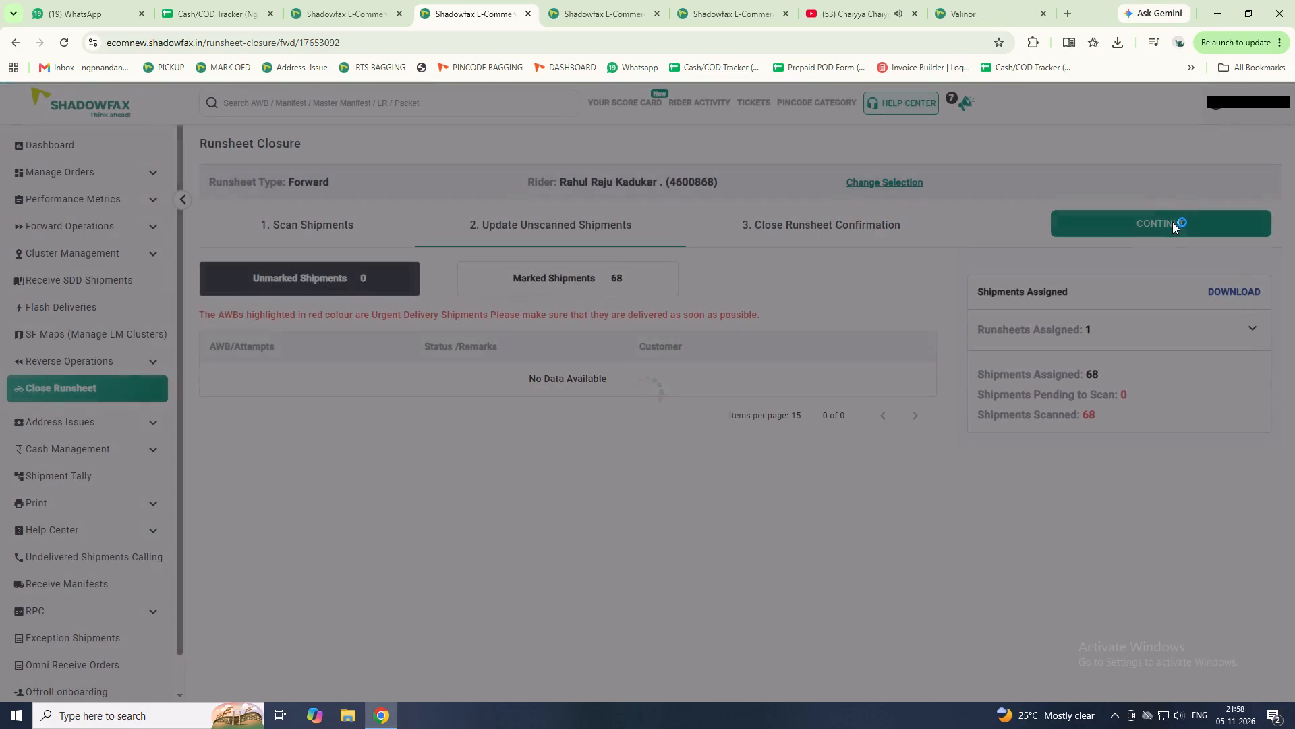
{"action": "left_click", "coordinate": [1126, 223]}
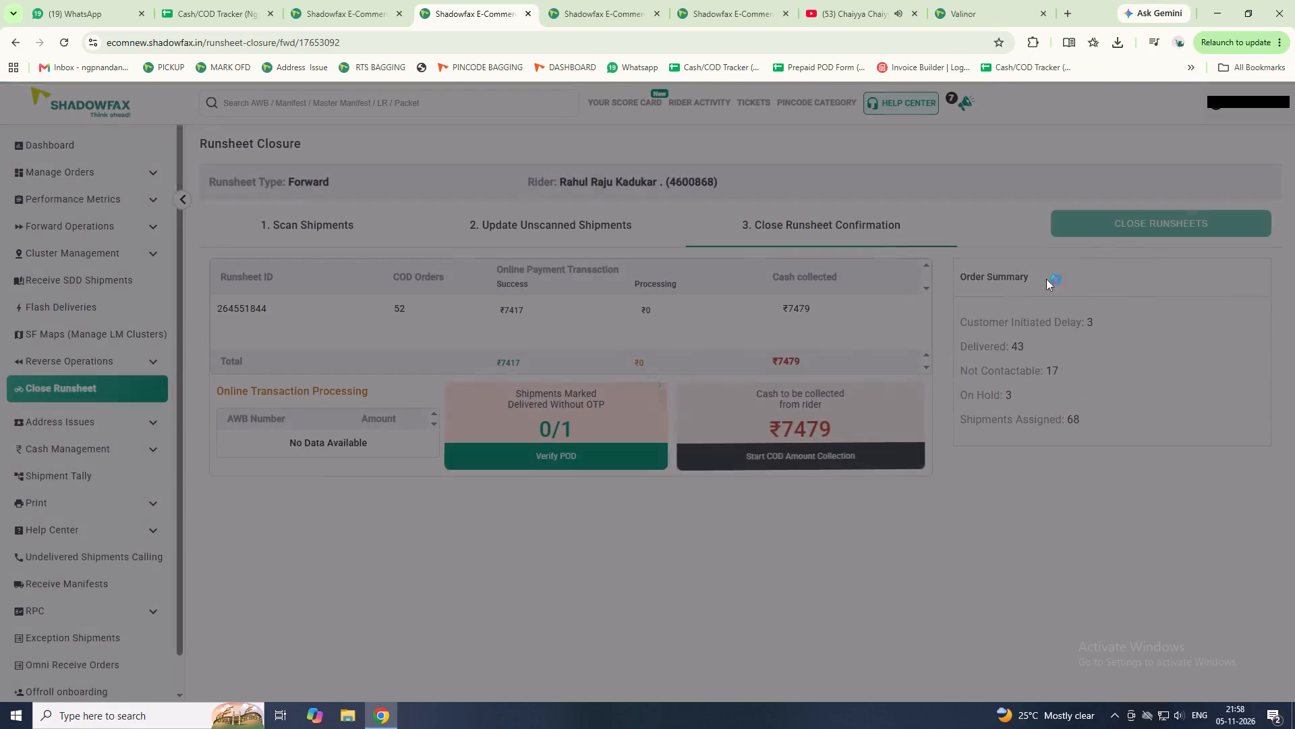
Verify the POD of the shipment delivered without OTP by confirming its delivery and submitting it.
{"action": "left_click_drag", "start_coordinate": [572, 455], "coordinate": [578, 456]}
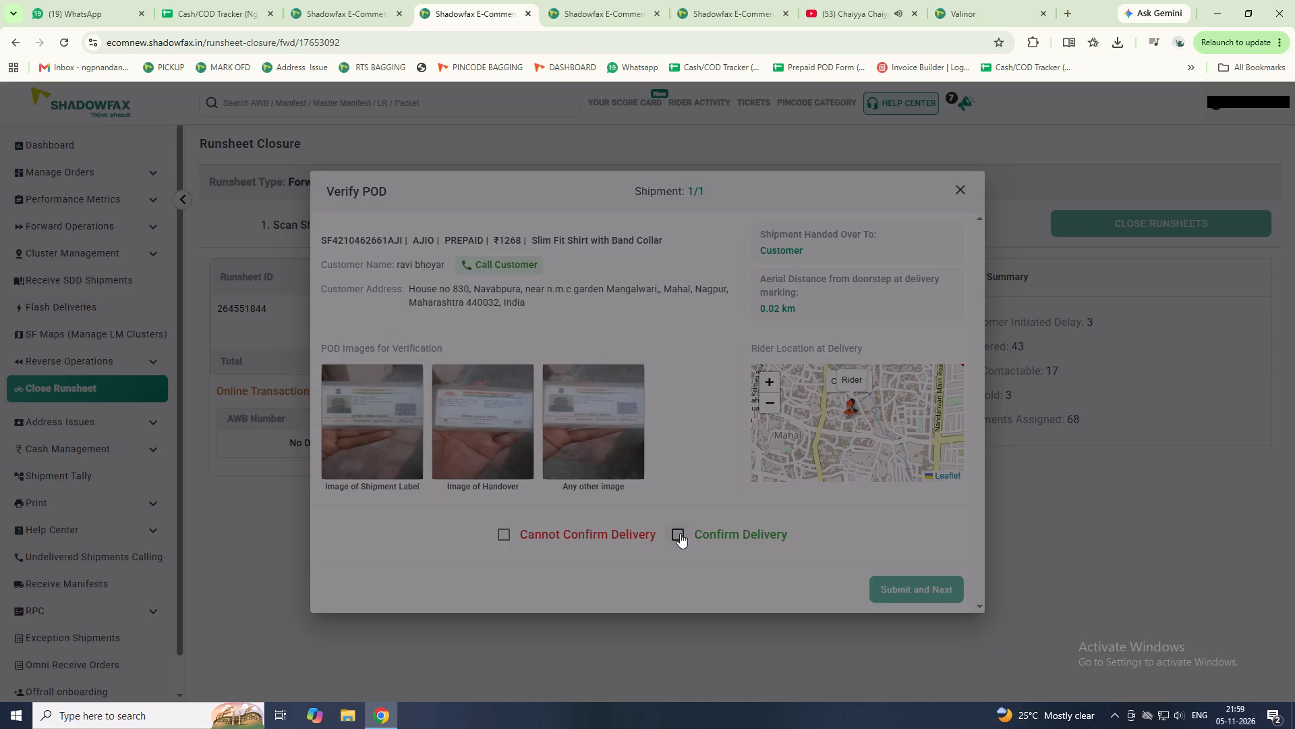
{"action": "left_click", "coordinate": [680, 533]}
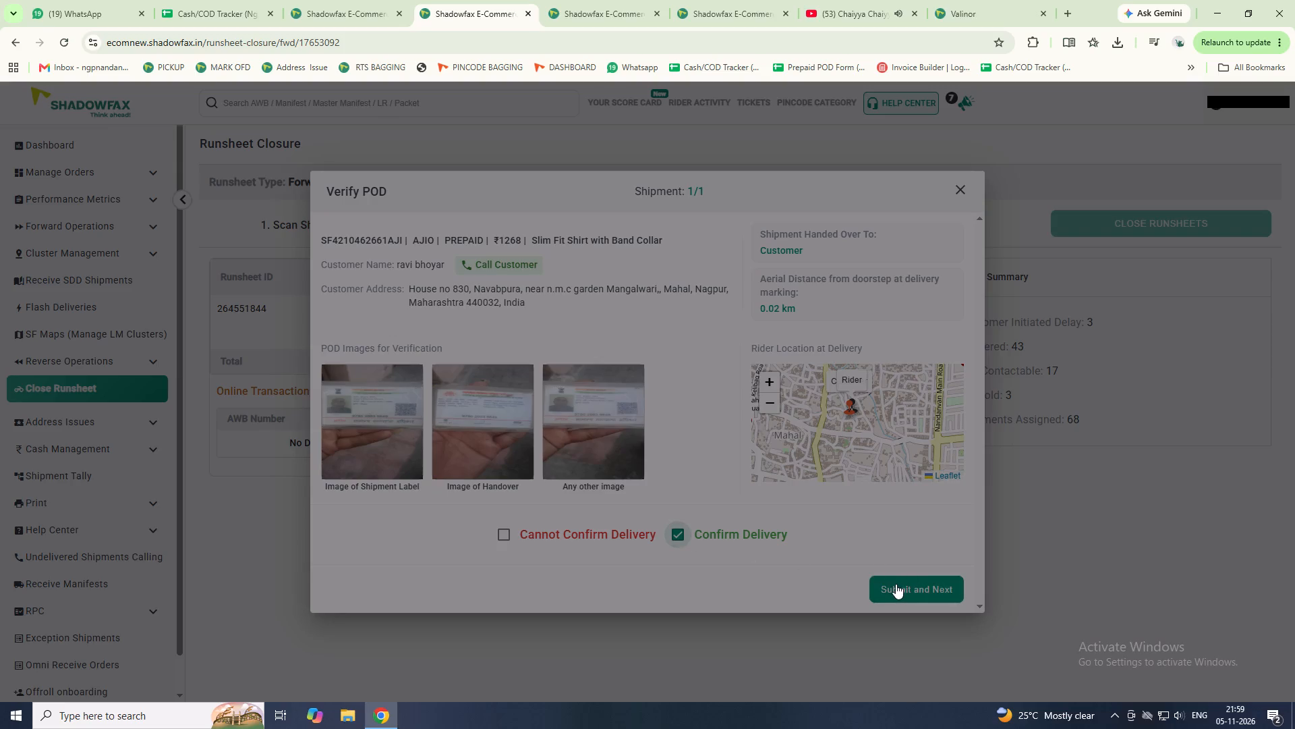
{"action": "double_click", "coordinate": [896, 584]}
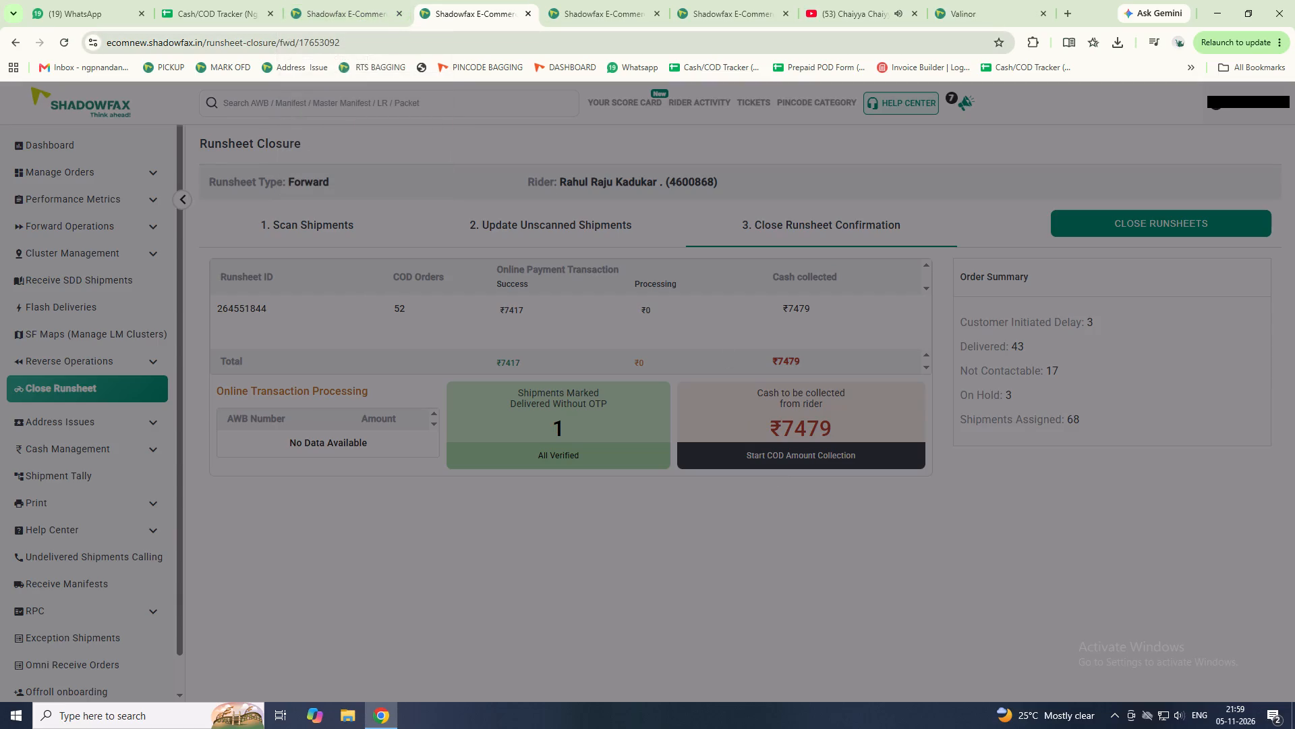
{"action": "left_click", "coordinate": [554, 458]}
{"action": "double_click", "coordinate": [555, 457]}
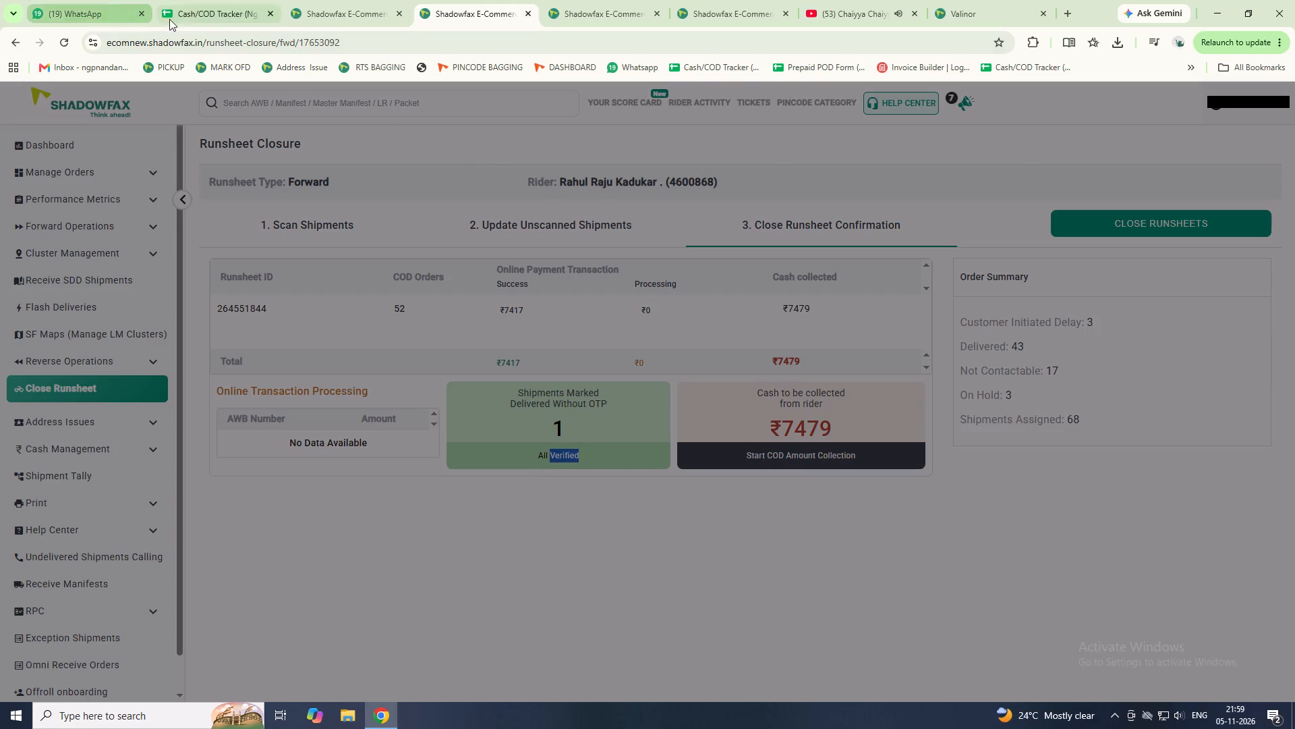
Switch to the Cash/COD Tracker and enter kadu as the name for rider column 21 in the 11-4-2026 block.
{"action": "left_click", "coordinate": [206, 12]}
{"action": "left_click", "coordinate": [333, 14]}
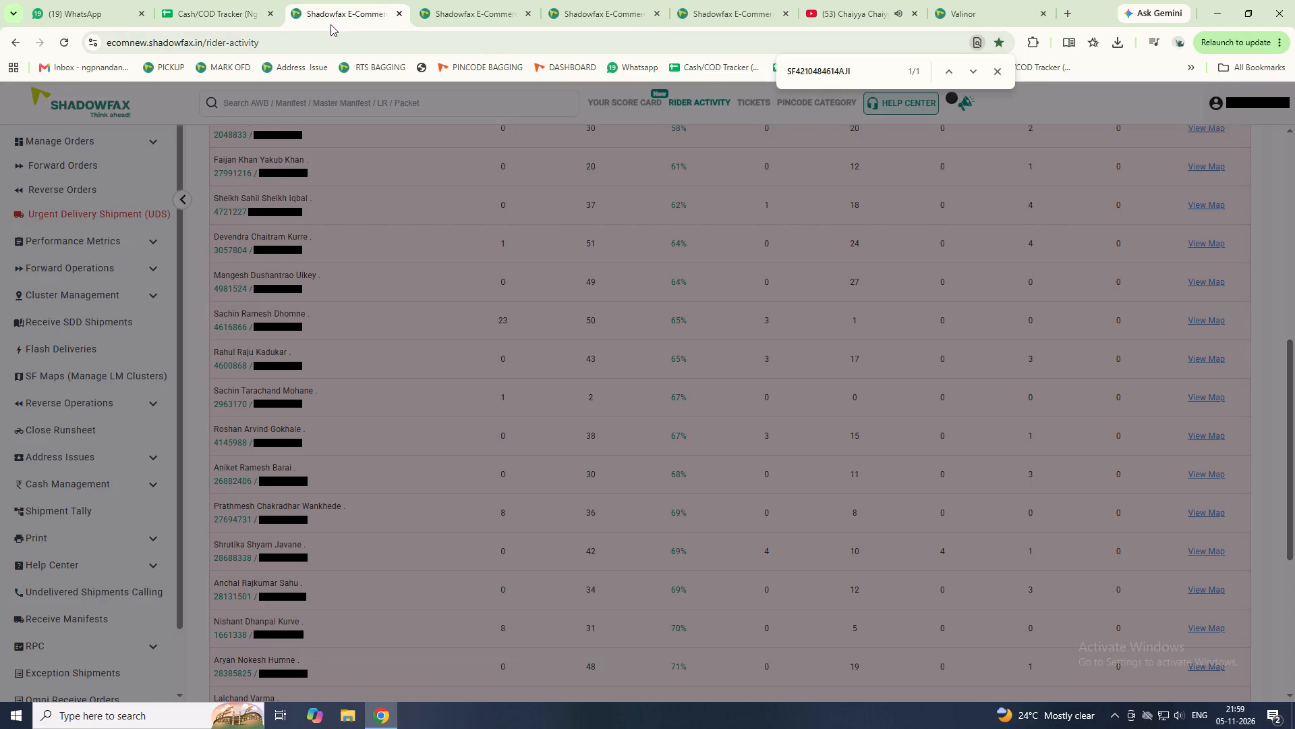
{"action": "left_click", "coordinate": [221, 9]}
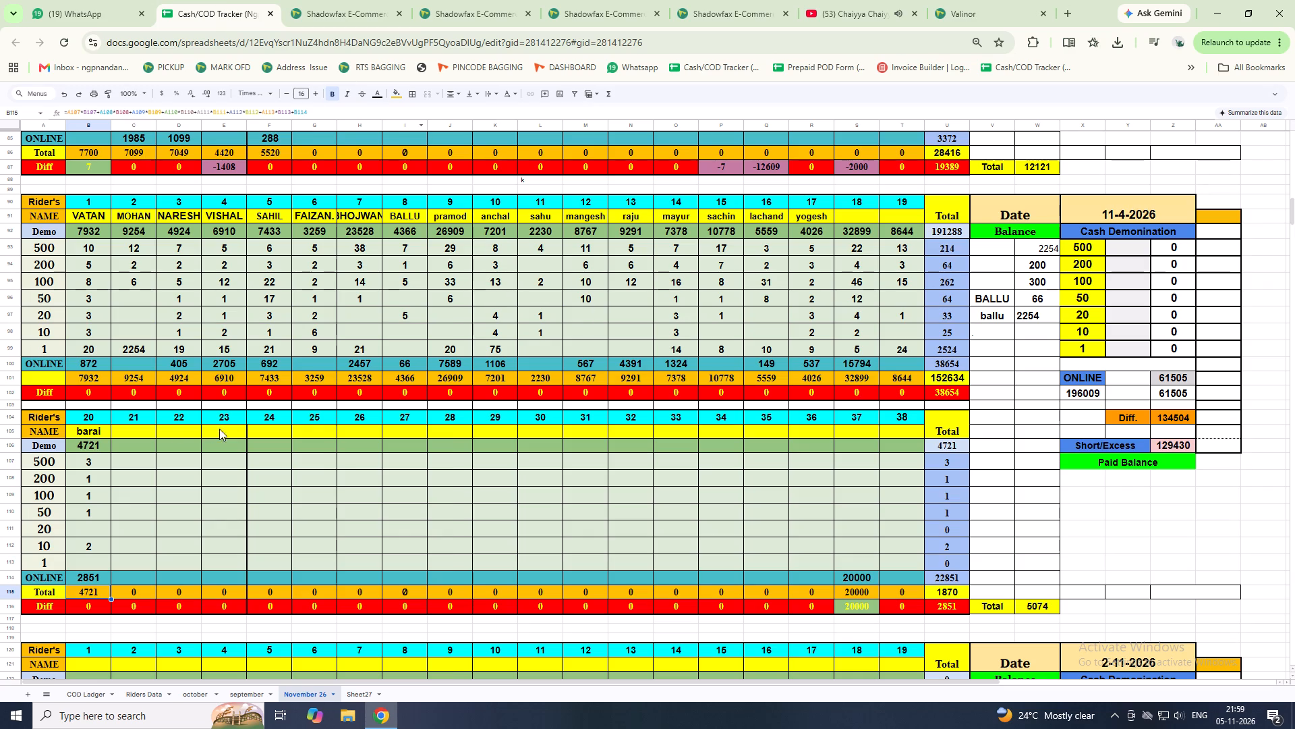
{"action": "left_click", "coordinate": [123, 433]}
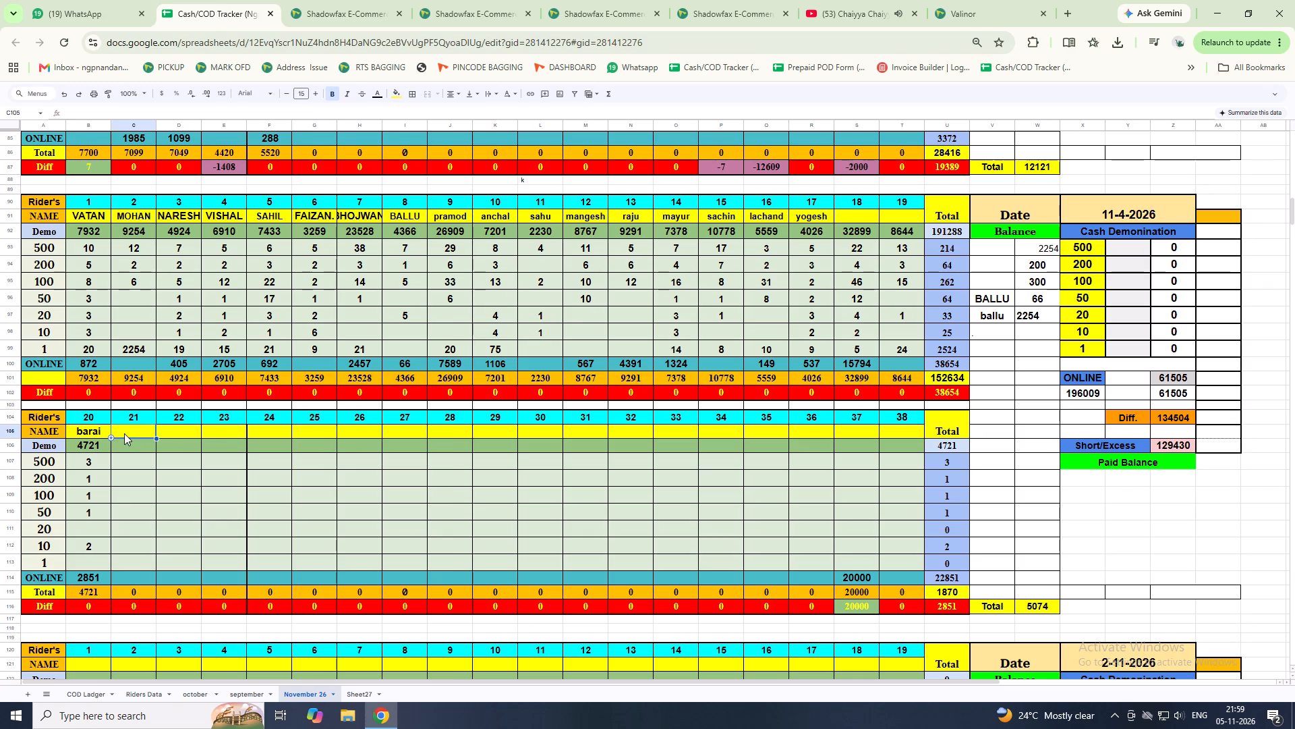
{"action": "type", "text": "kadu"}
{"action": "key", "text": "Return"}
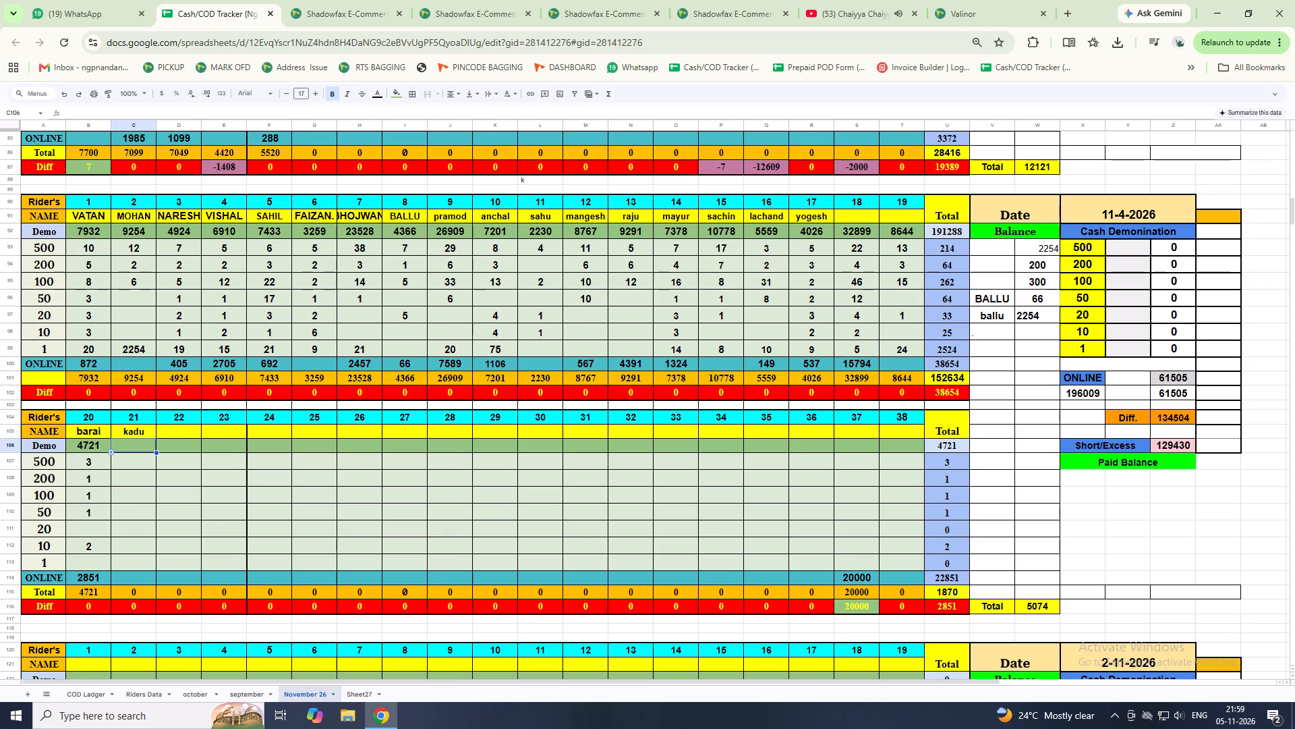
Return to the Shadowfax rider activity page, collapse the Manage Orders group and open Close Runsheet.
{"action": "left_click", "coordinate": [318, 2]}
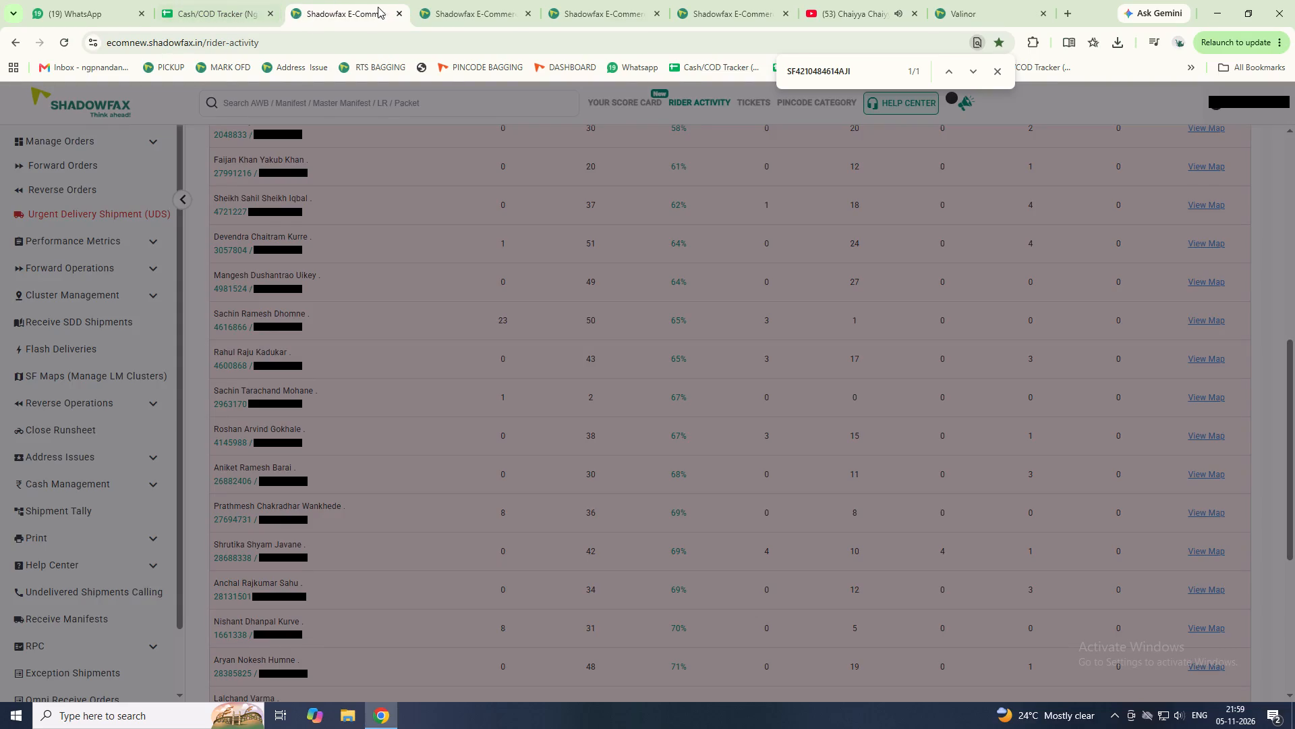
{"action": "left_click", "coordinate": [49, 140]}
{"action": "triple_click", "coordinate": [69, 137]}
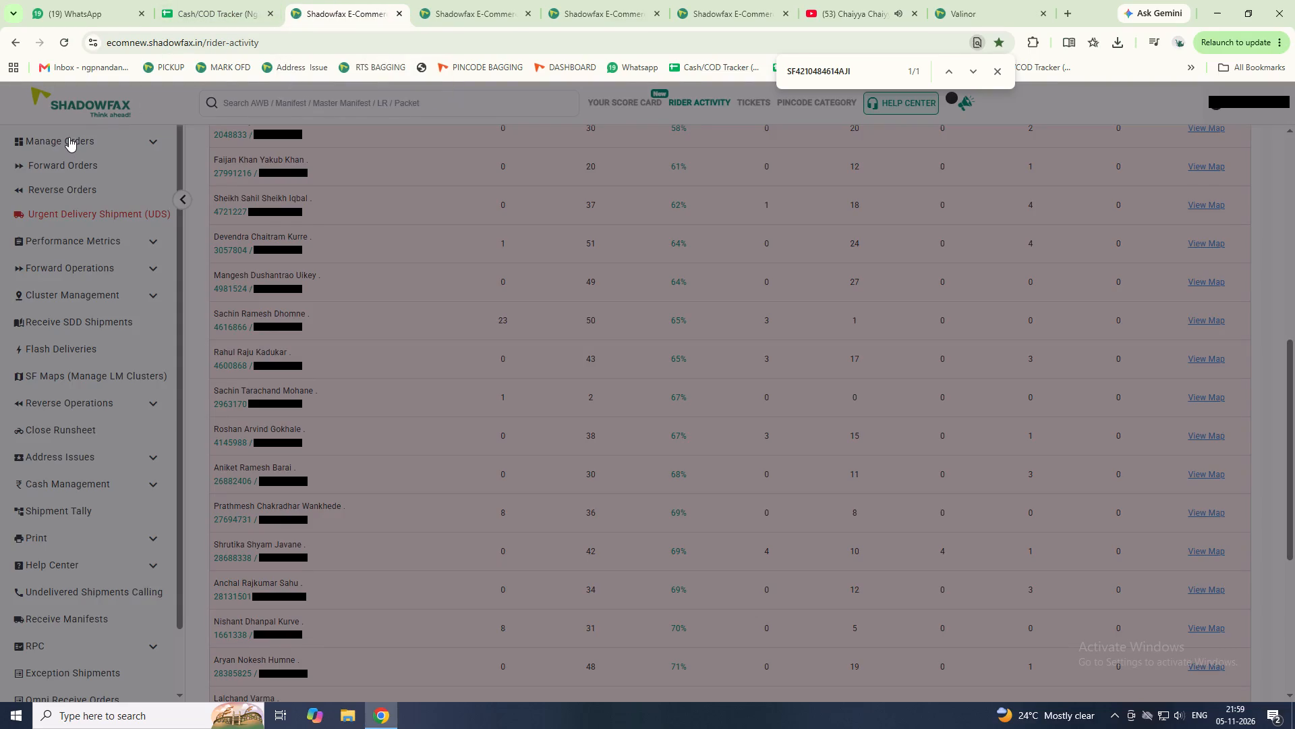
{"action": "double_click", "coordinate": [68, 138]}
{"action": "left_click", "coordinate": [42, 137]}
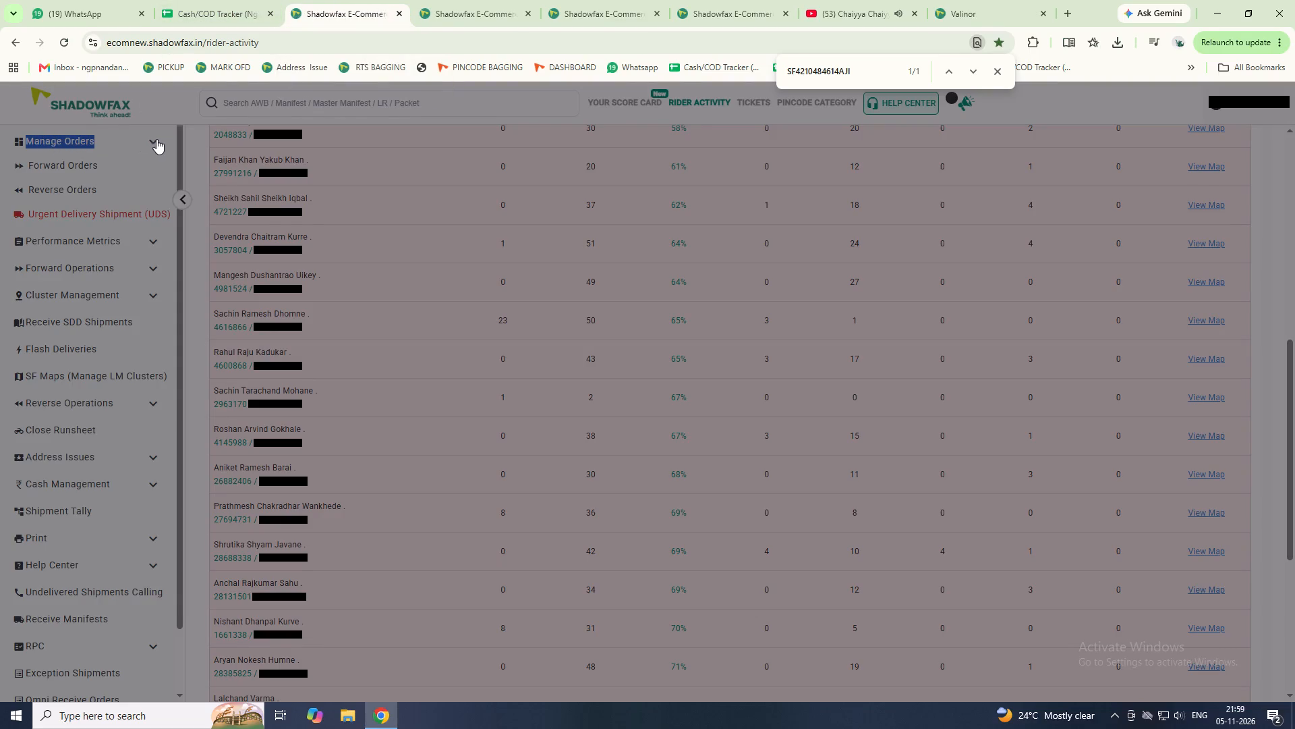
{"action": "left_click", "coordinate": [157, 139]}
{"action": "left_click", "coordinate": [64, 429]}
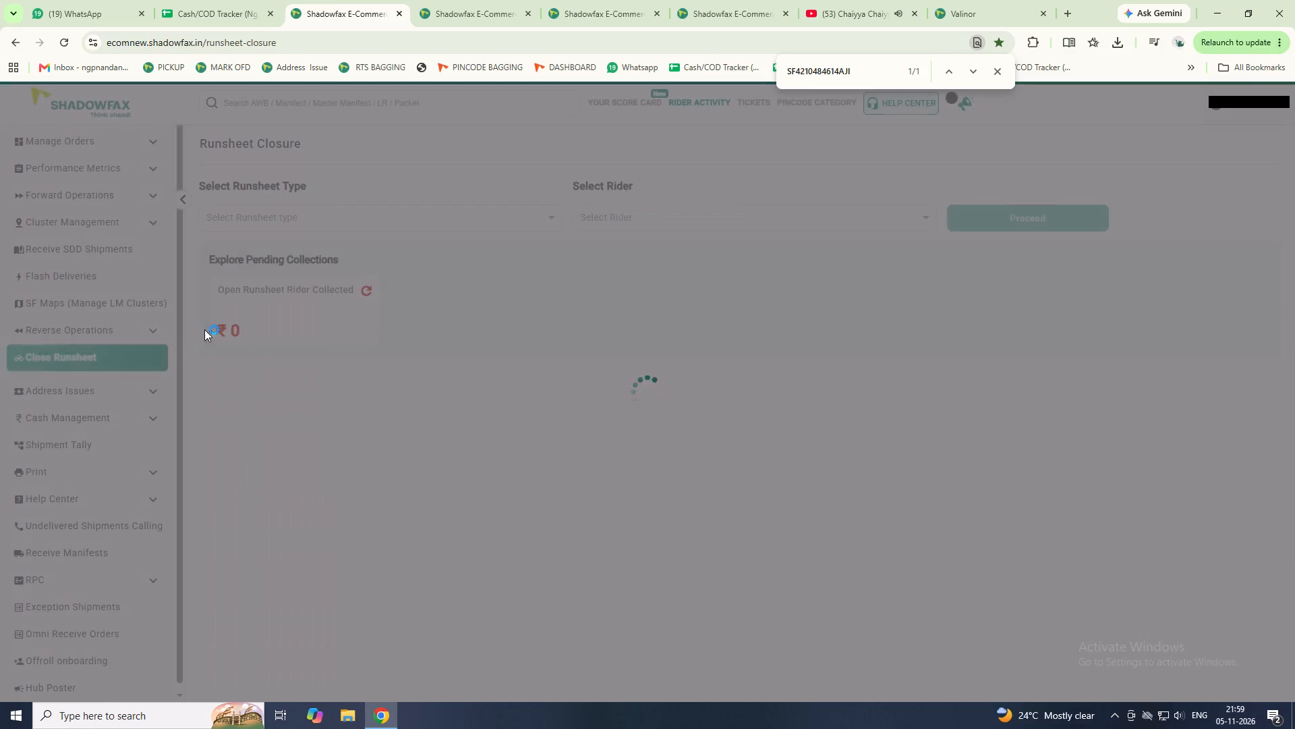
Select the Forward runsheet type and rider Kadukar, and advance the closure to the Close Runsheet Confirmation stage.
{"action": "left_click", "coordinate": [523, 209]}
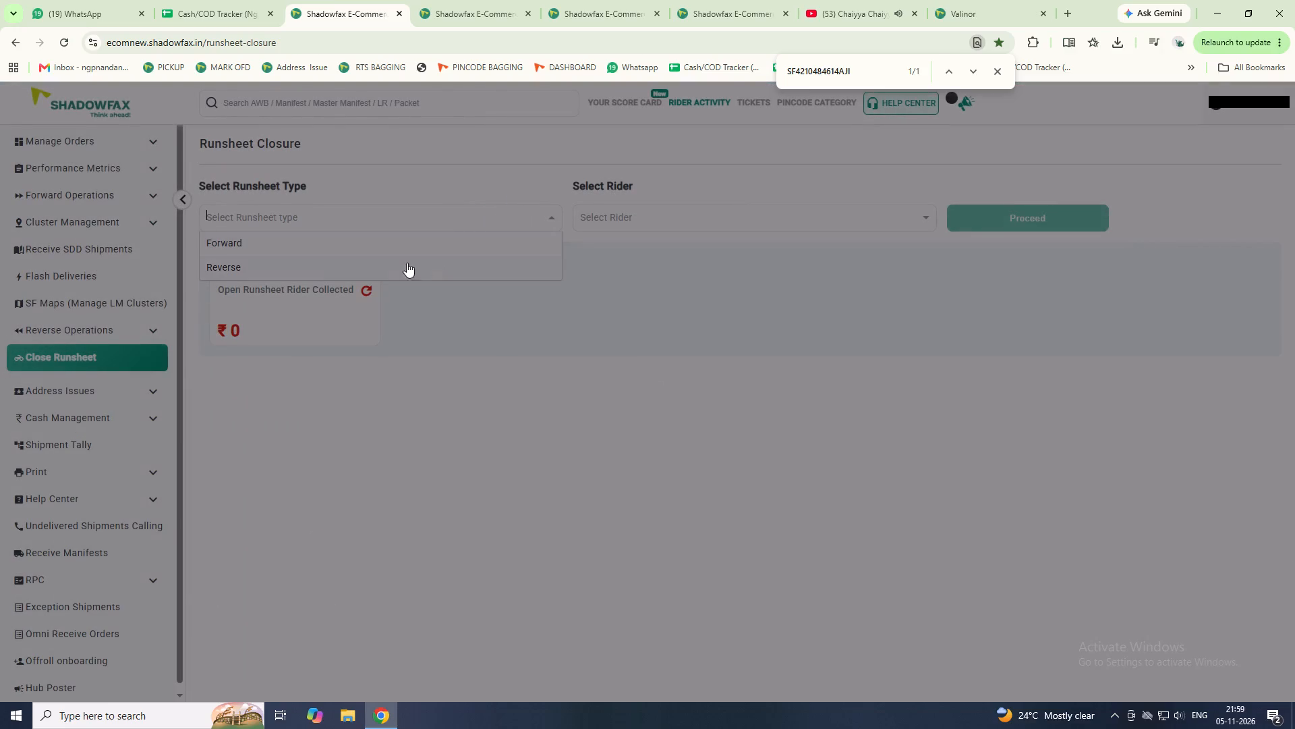
{"action": "left_click_drag", "start_coordinate": [296, 241], "coordinate": [314, 237]}
{"action": "left_click", "coordinate": [602, 209]}
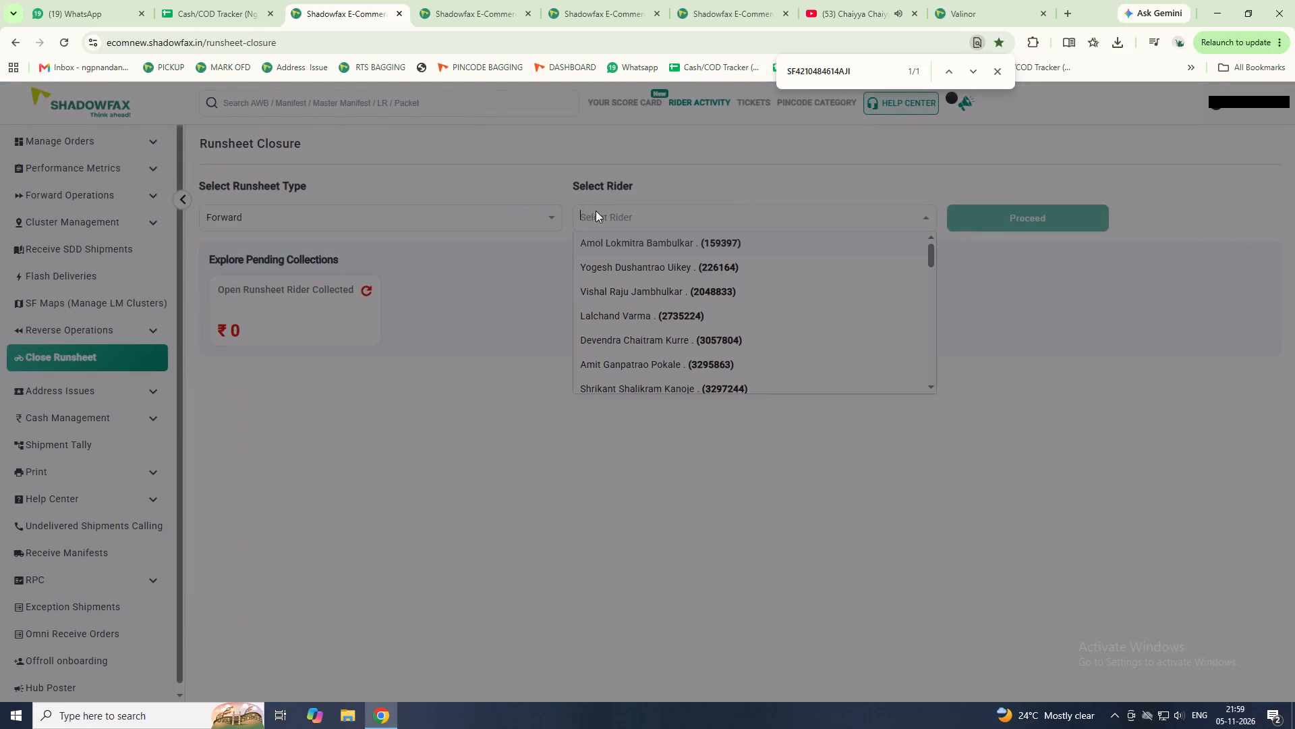
{"action": "type", "text": "ka"}
{"action": "type", "text": "du"}
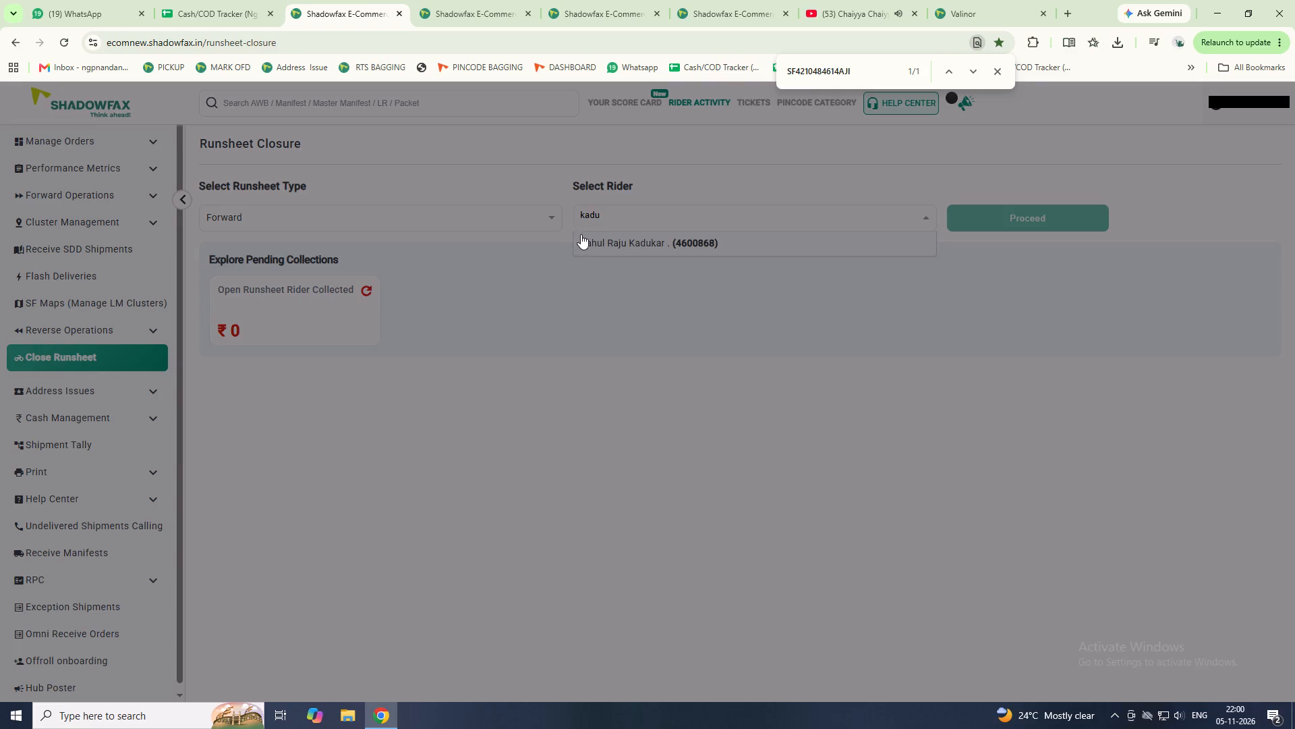
{"action": "left_click", "coordinate": [587, 236]}
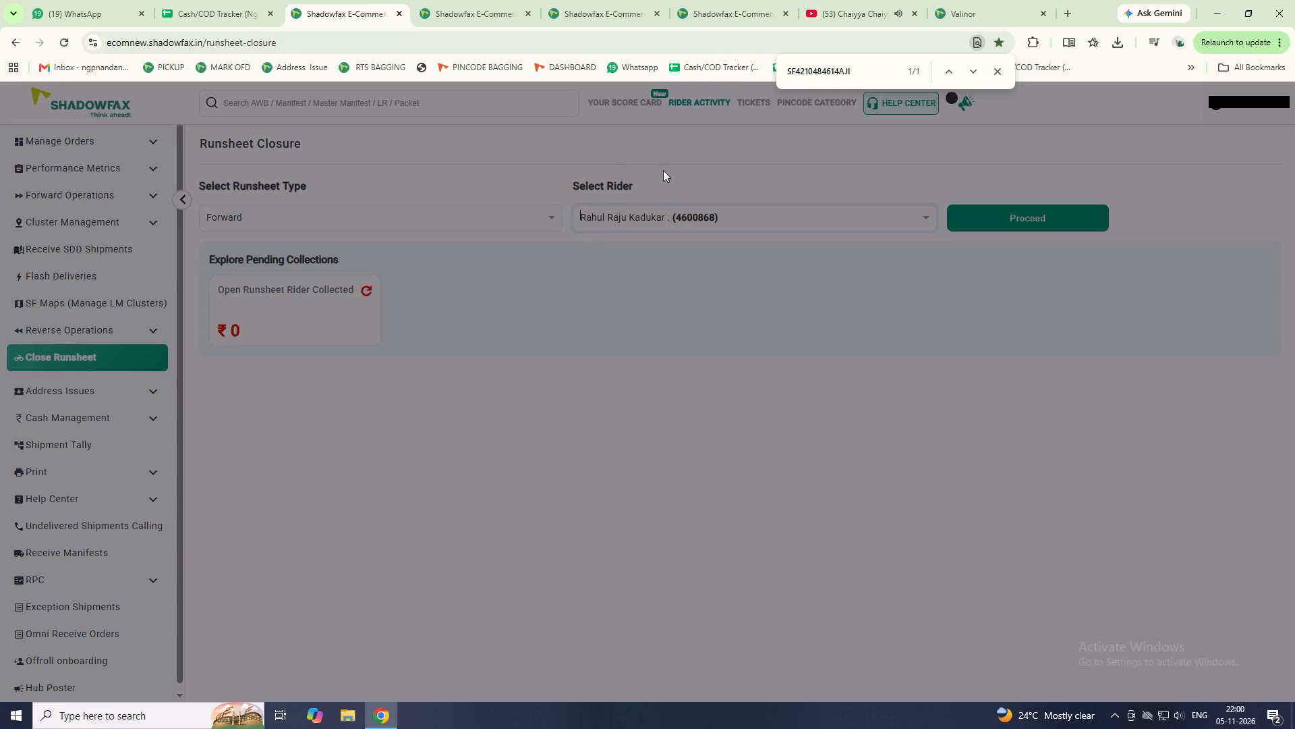
{"action": "left_click", "coordinate": [1010, 218]}
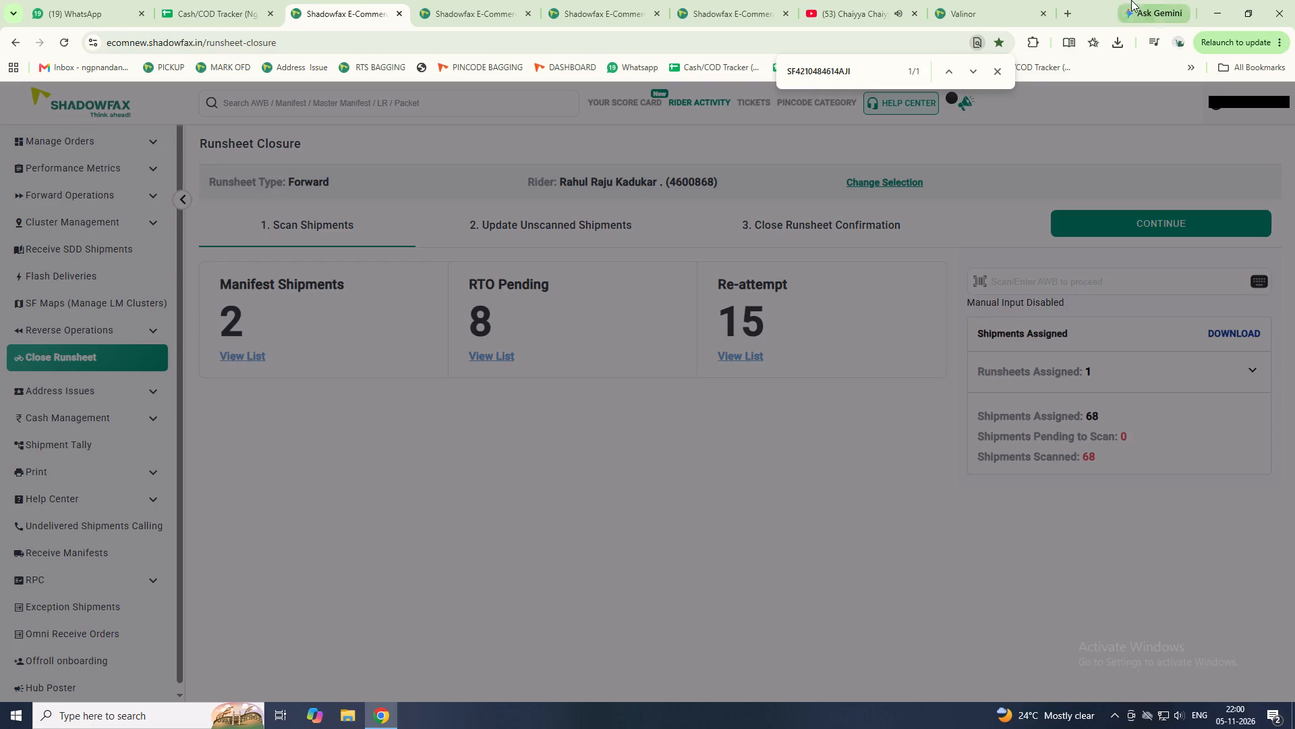
{"action": "left_click", "coordinate": [1115, 221]}
{"action": "triple_click", "coordinate": [1121, 223]}
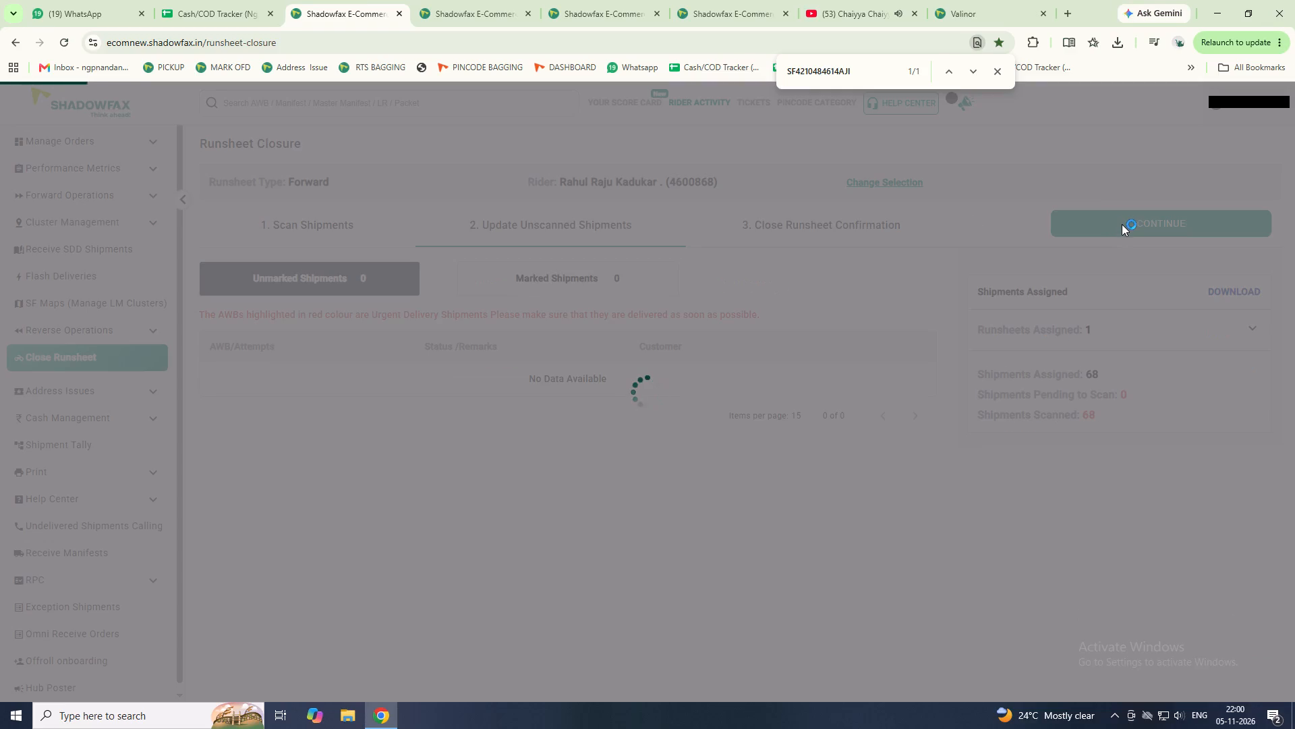
{"action": "triple_click", "coordinate": [1124, 223]}
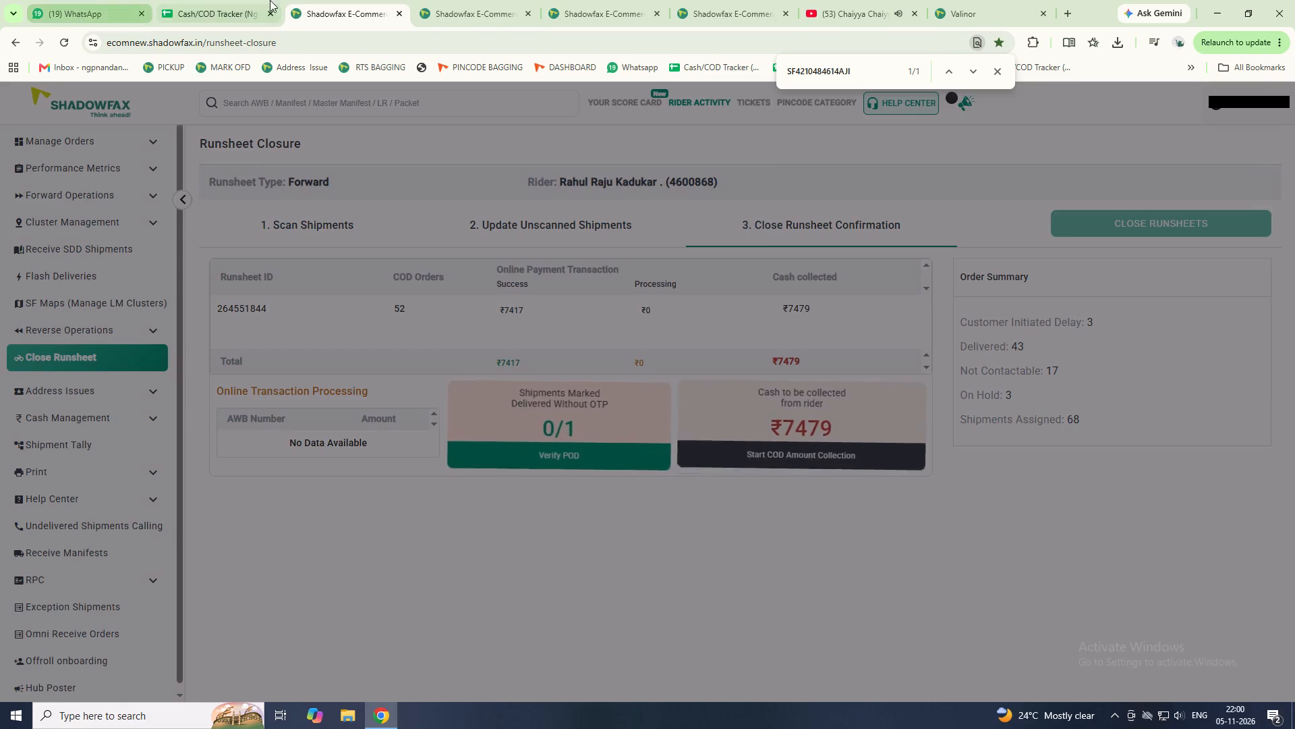
In the Cash/COD Tracker, enter kadu's Demo amount 7479 and note counts: 4 of 500, 3 of 200, 7 of 100 and 2 of 50.
{"action": "left_click_drag", "start_coordinate": [231, 9], "coordinate": [239, 13]}
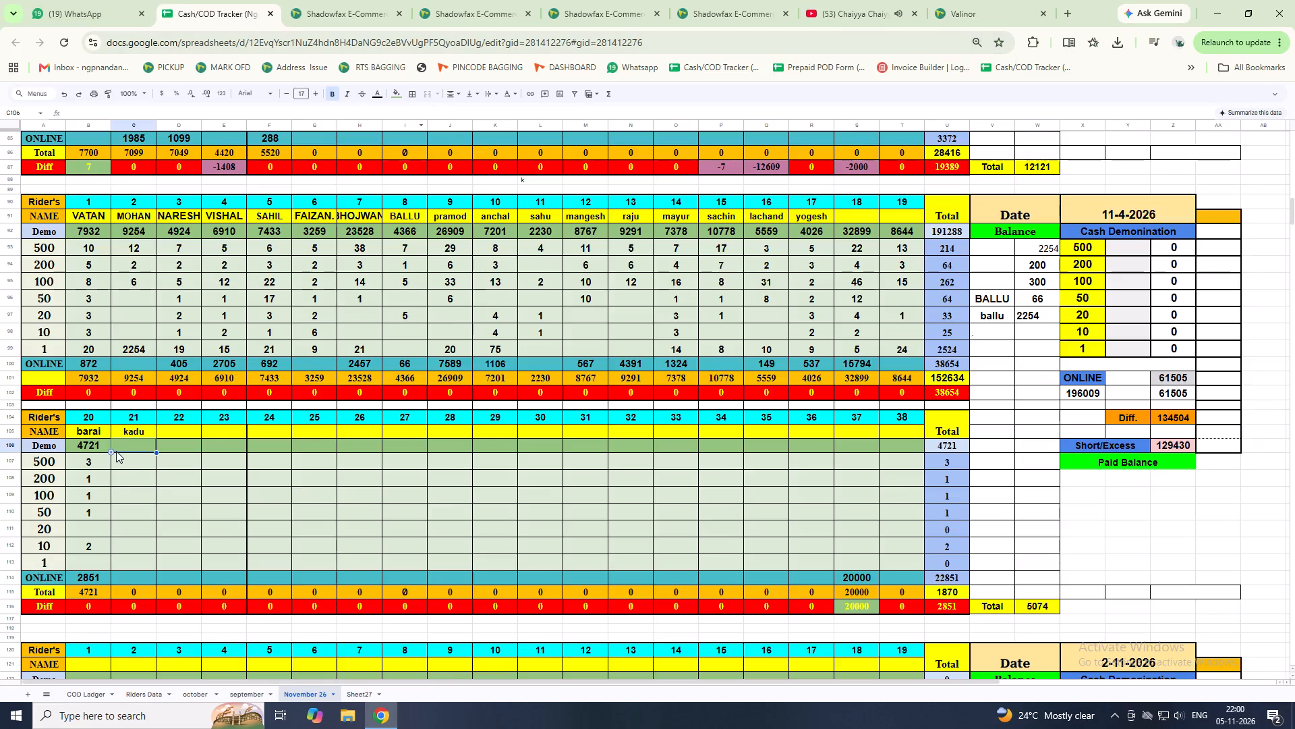
{"action": "type", "text": "7479"}
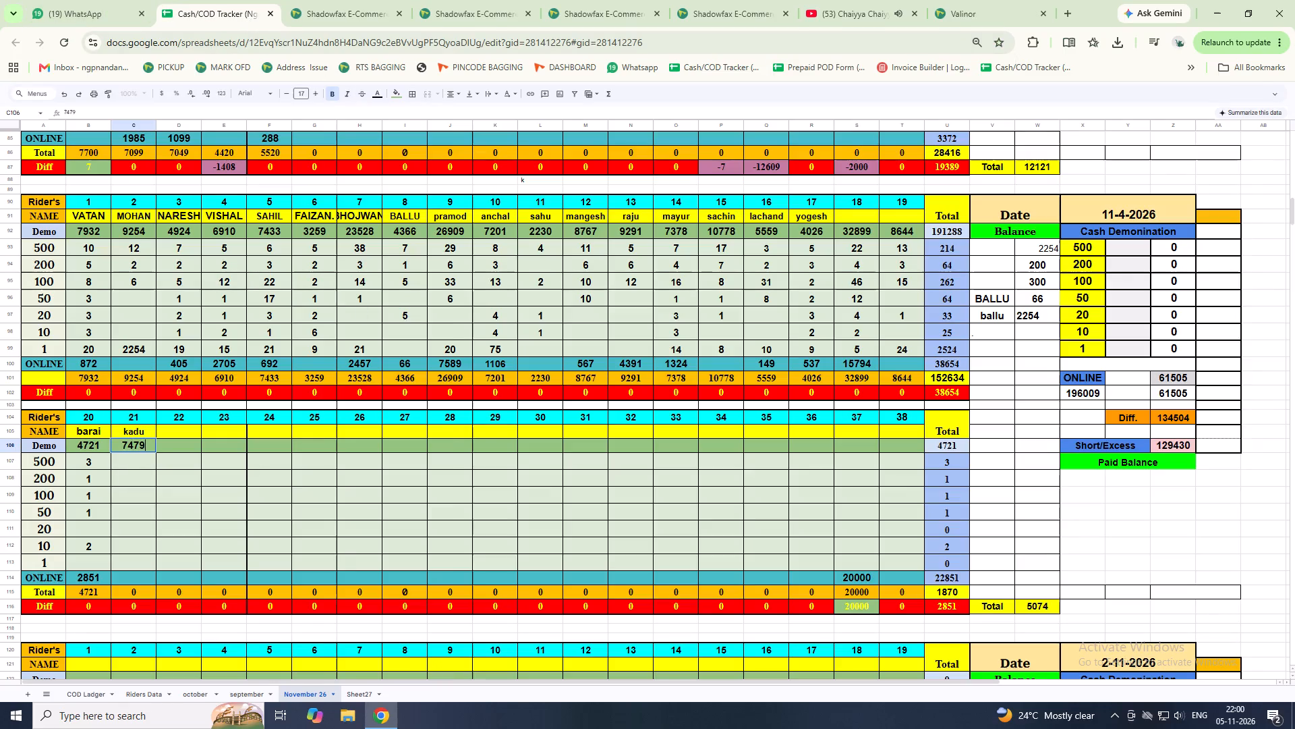
{"action": "key", "text": "Return"}
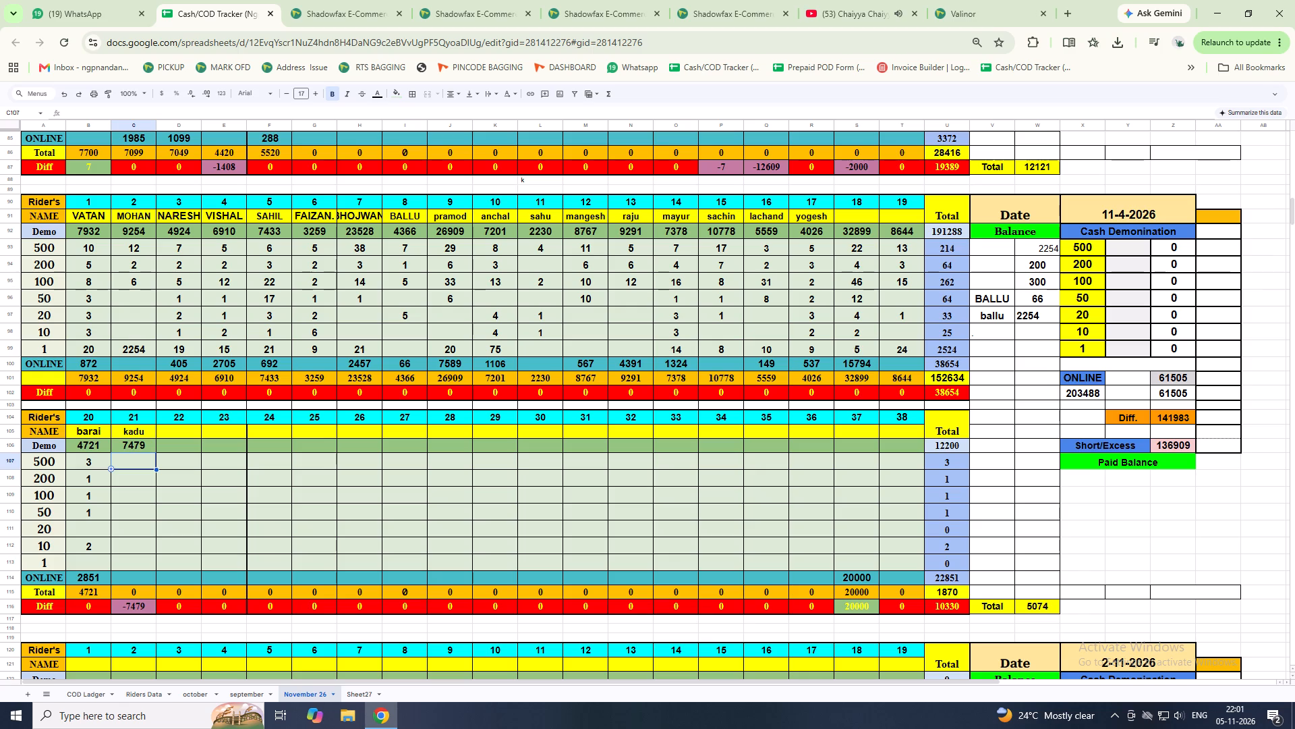
{"action": "key", "text": "4"}
{"action": "key", "text": "Return"}
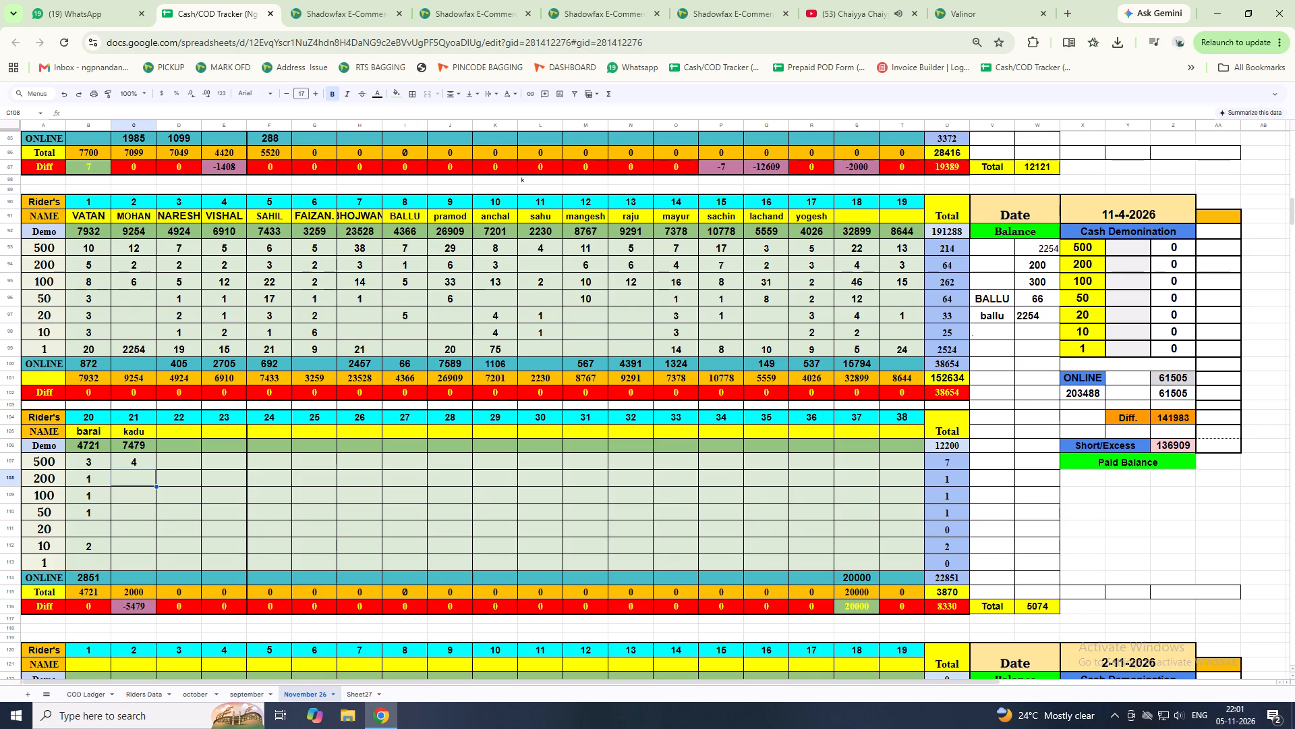
{"action": "key", "text": "3"}
{"action": "key", "text": "Return"}
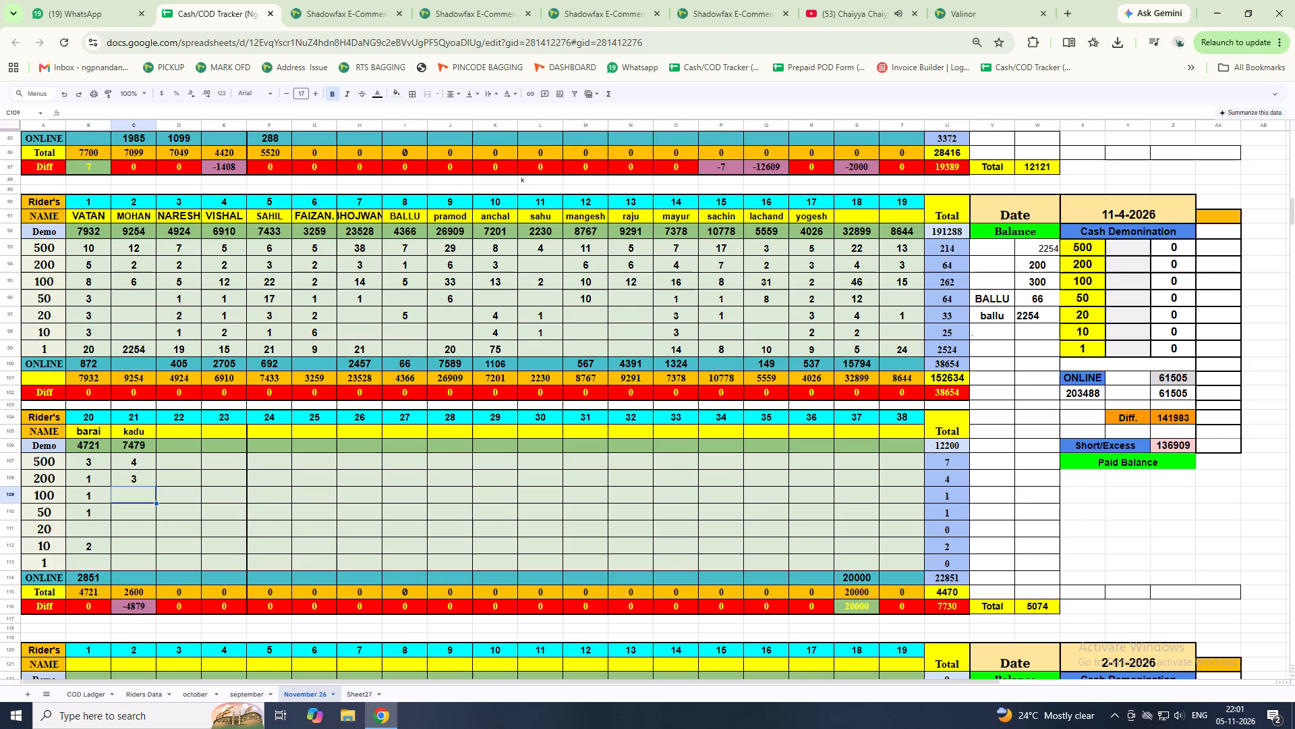
{"action": "key", "text": "7"}
{"action": "key", "text": "Return"}
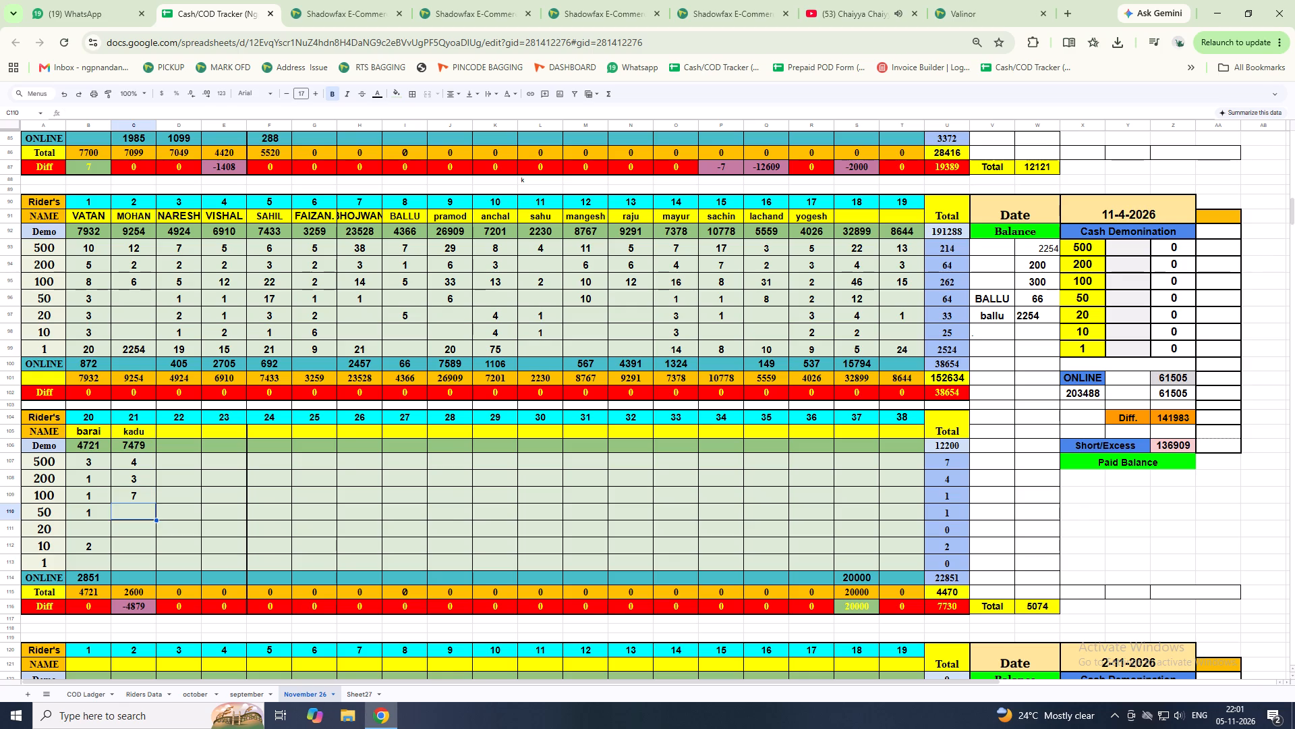
{"action": "key", "text": "2"}
{"action": "key", "text": "Return"}
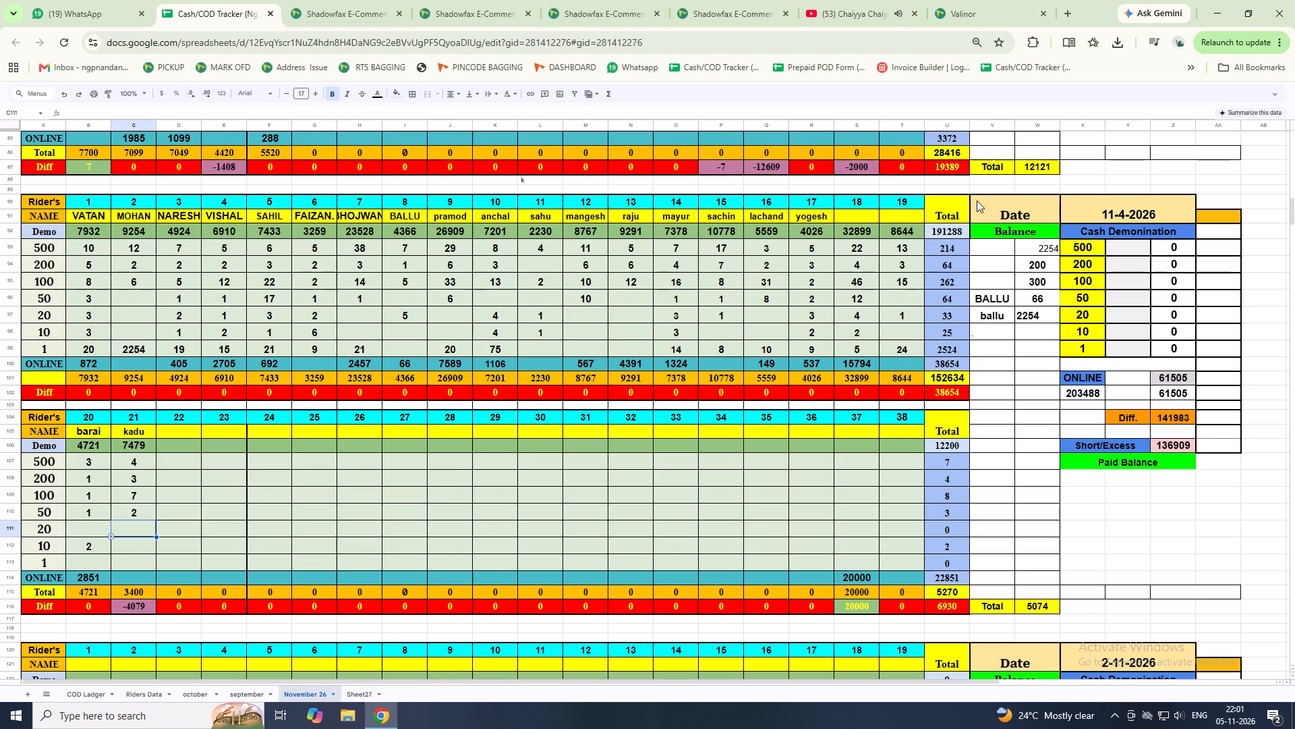
Enter the name nikhil beside the 200 amount in the Balance list.
{"action": "left_click", "coordinate": [1004, 262]}
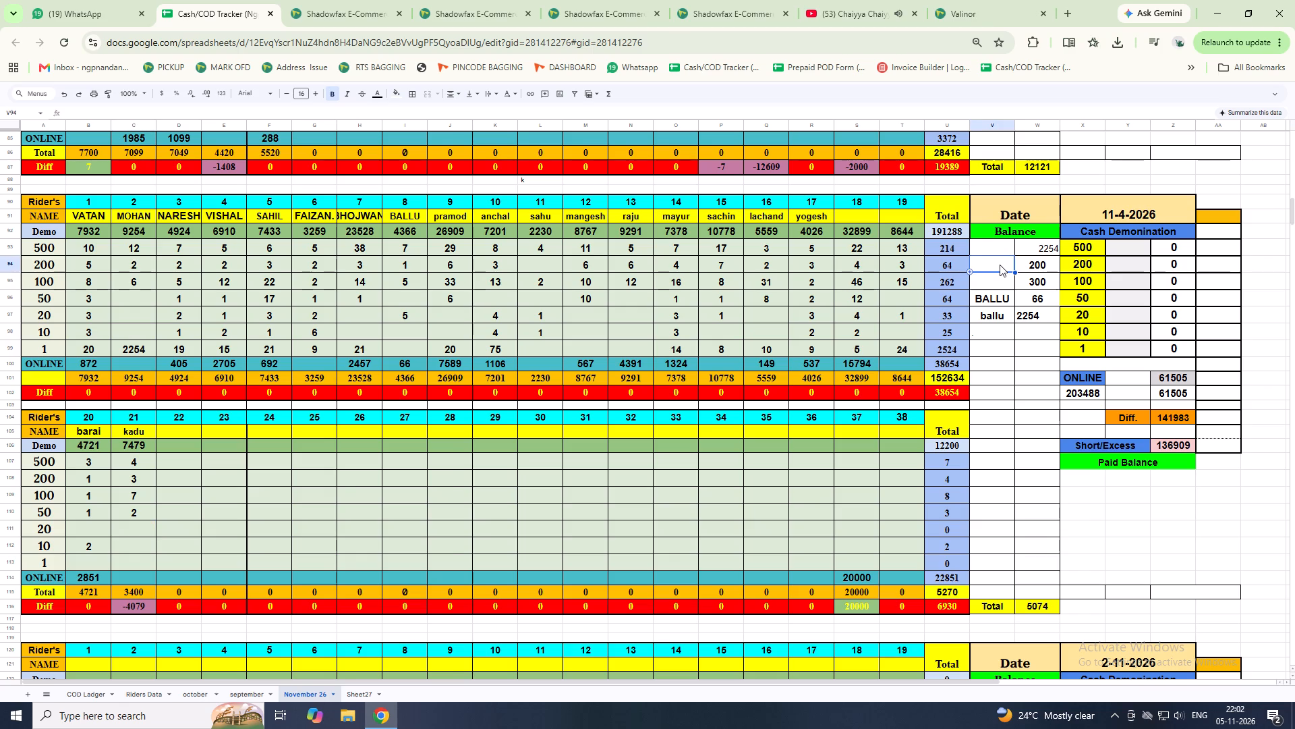
{"action": "type", "text": "nikhil"}
{"action": "key", "text": "Return"}
Clear the unnamed 2254 amount from the first row of the 11-4-2026 Balance list.
{"action": "left_click", "coordinate": [1040, 246]}
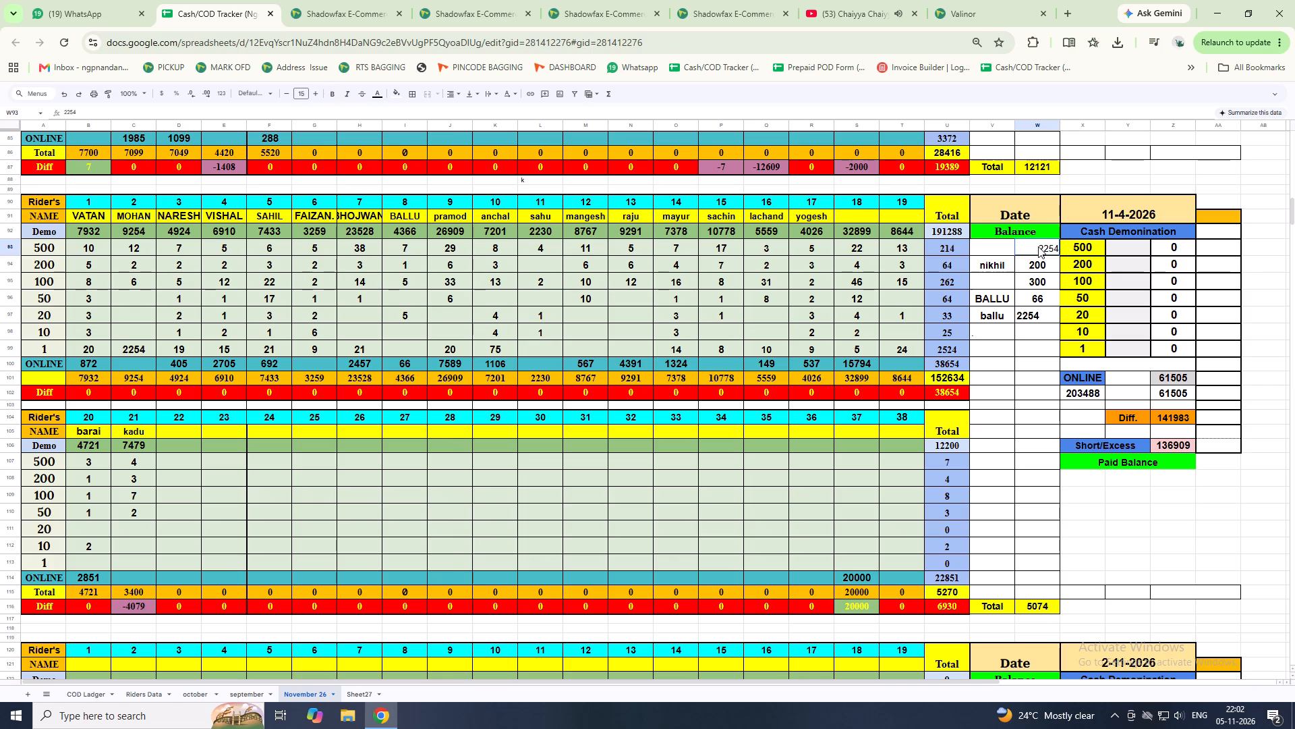
{"action": "key", "text": "Delete"}
Enter the name BALLU beside the 300 amount in the Balance list.
{"action": "left_click", "coordinate": [997, 286]}
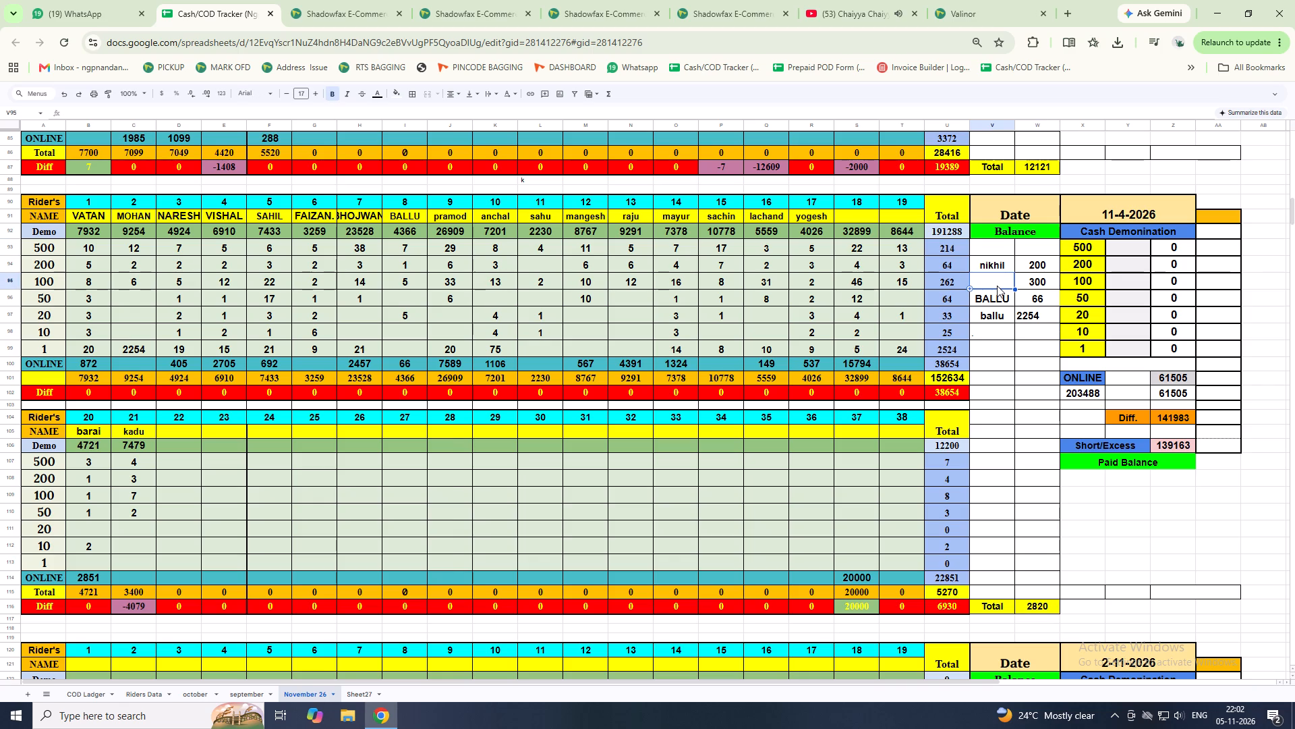
{"action": "key", "text": "b"}
{"action": "type", "text": "all"}
{"action": "key", "text": "Return"}
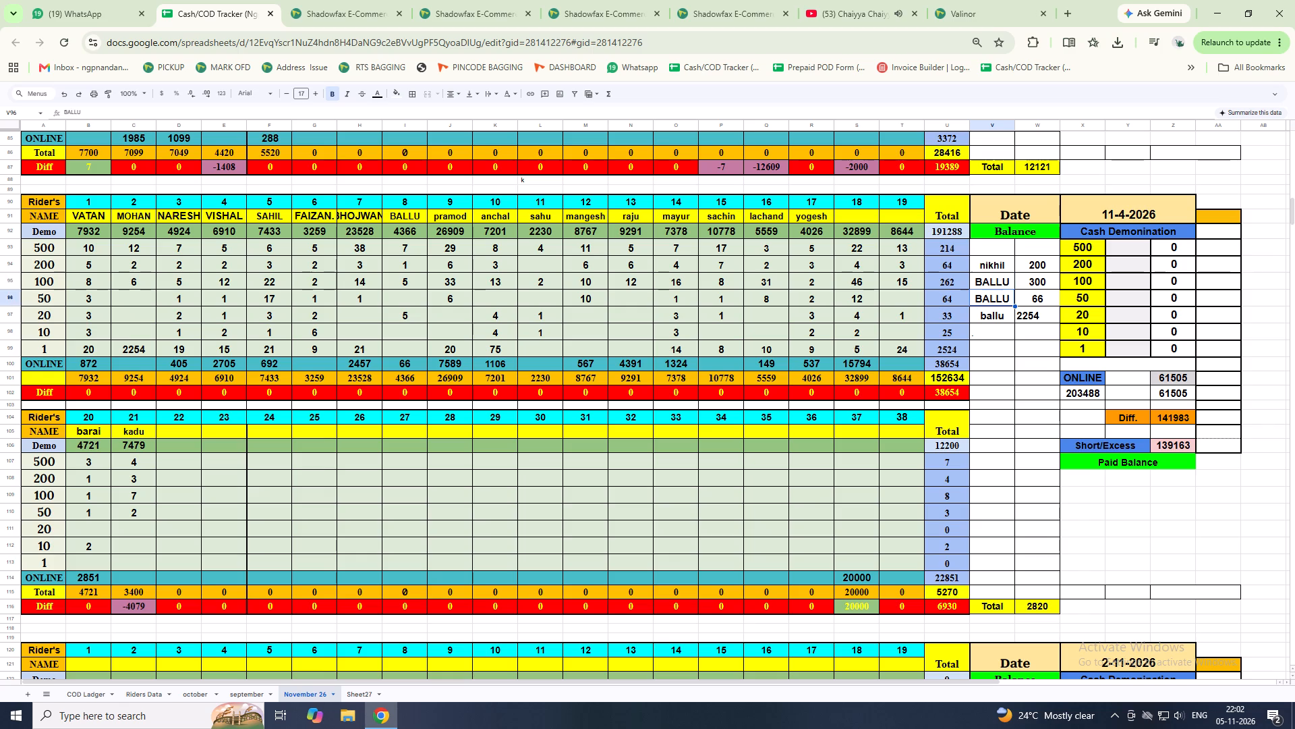
{"action": "left_click", "coordinate": [1008, 396]}
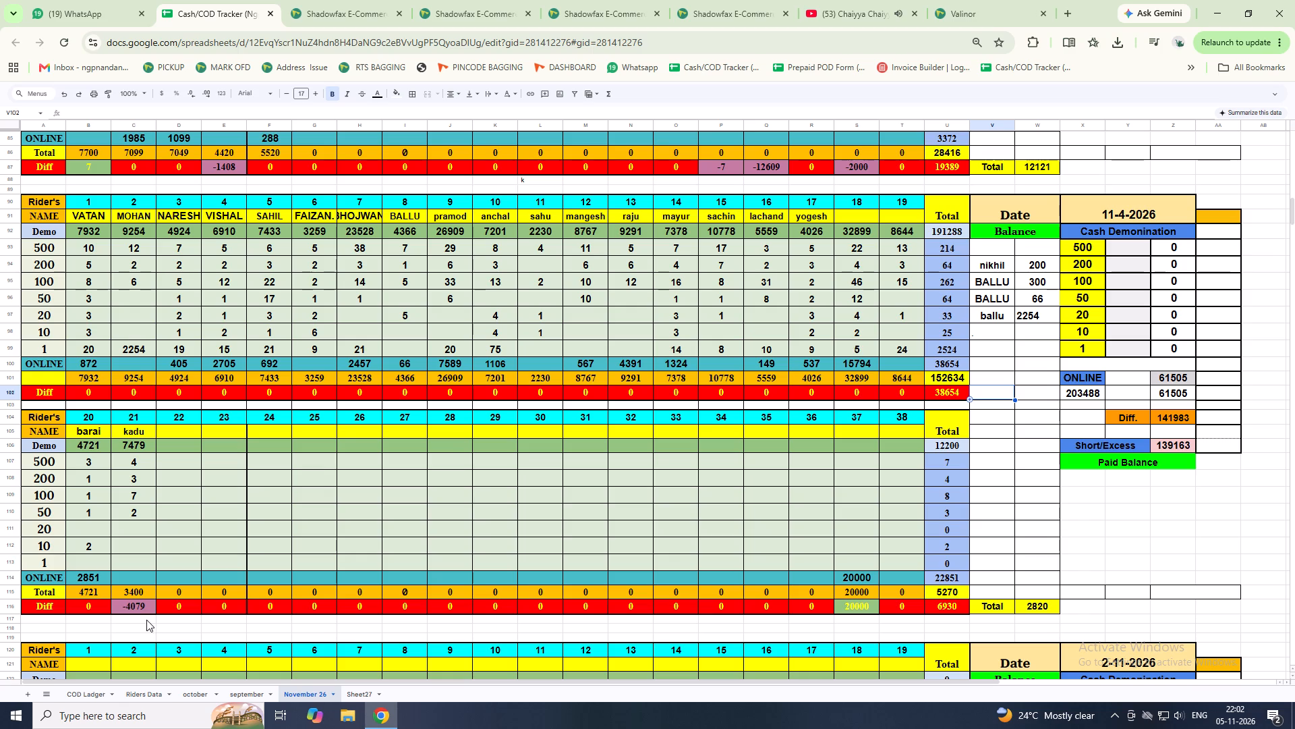
Return to the Shadowfax Runsheet Closure page for rider Kadukar.
{"action": "left_click", "coordinate": [354, 1]}
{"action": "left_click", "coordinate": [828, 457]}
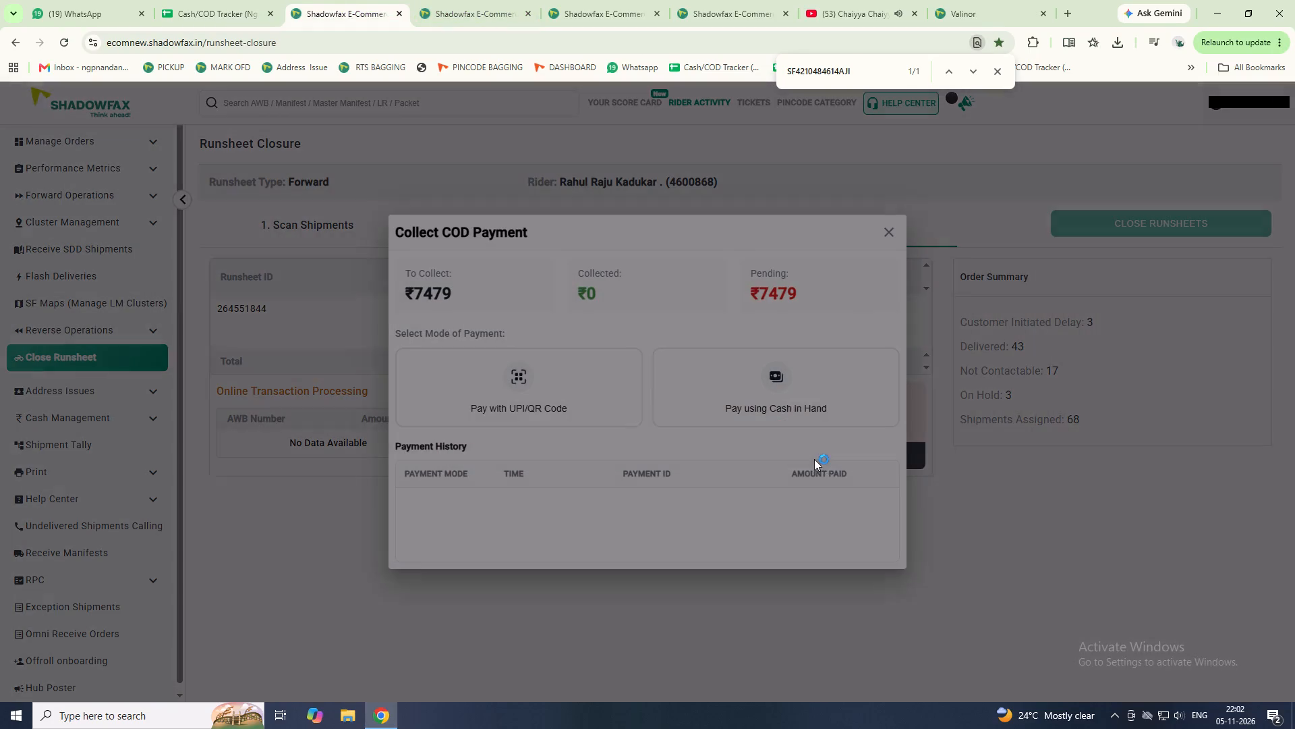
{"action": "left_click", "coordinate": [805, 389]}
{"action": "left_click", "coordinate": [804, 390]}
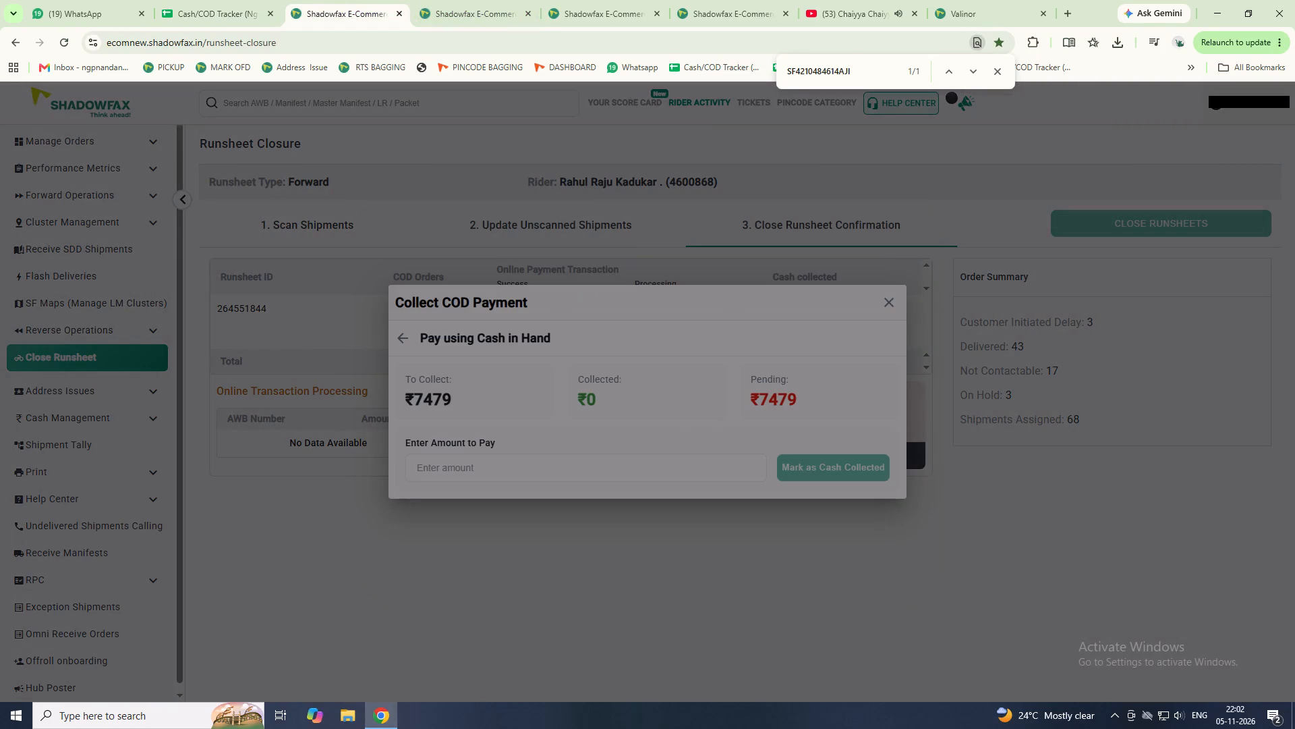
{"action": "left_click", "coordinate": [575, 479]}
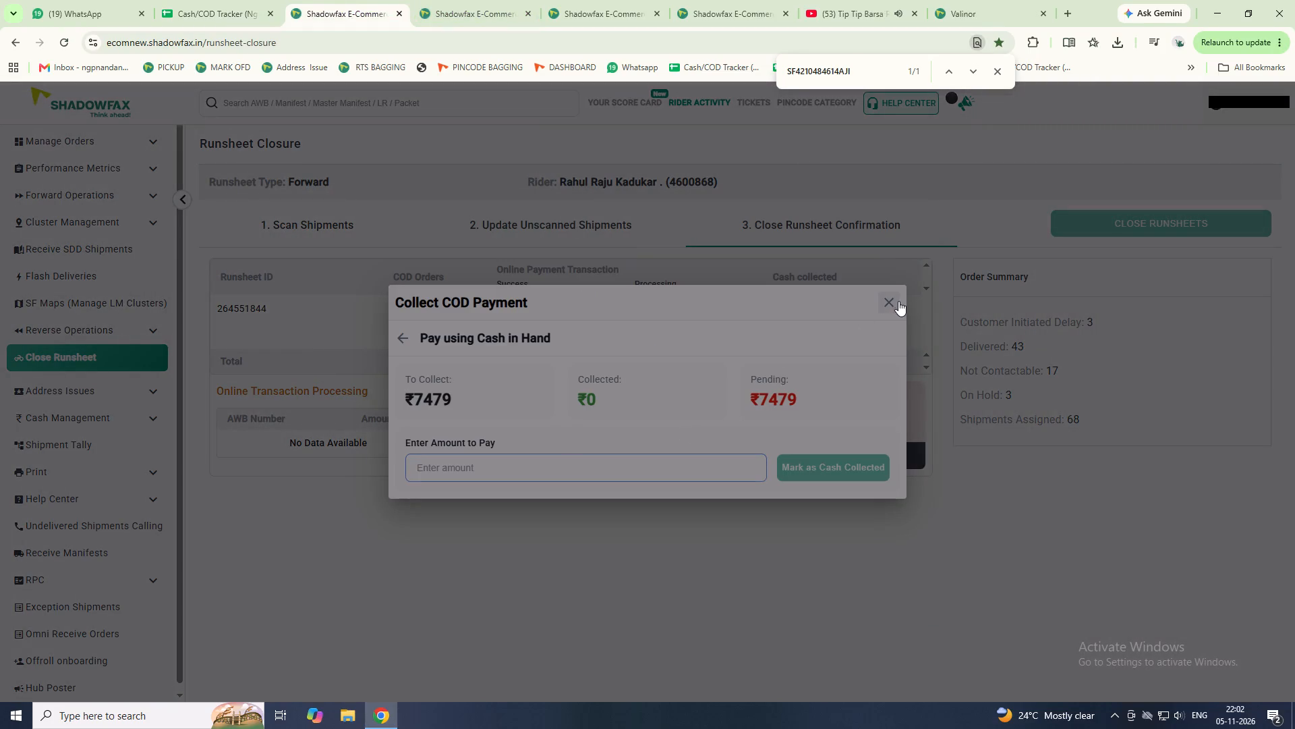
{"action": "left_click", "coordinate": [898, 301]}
{"action": "left_click", "coordinate": [811, 447]}
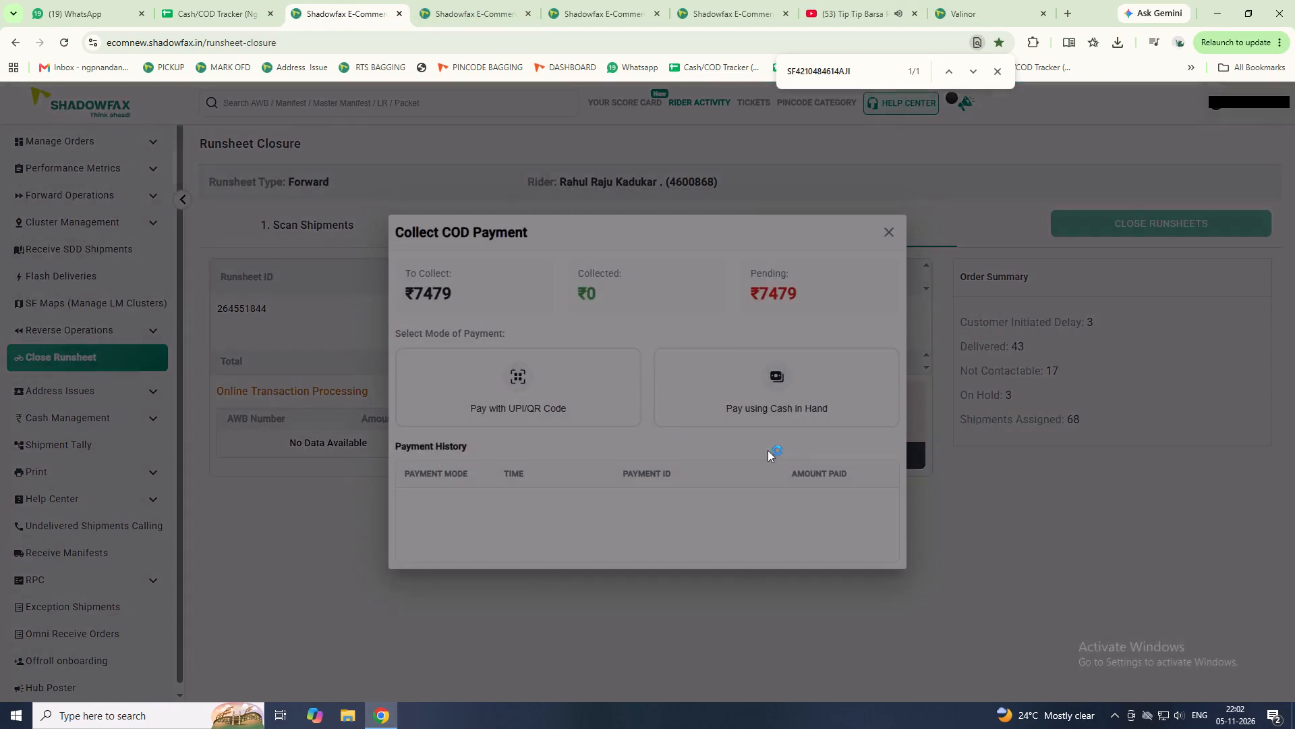
{"action": "left_click", "coordinate": [560, 396]}
{"action": "double_click", "coordinate": [581, 391]}
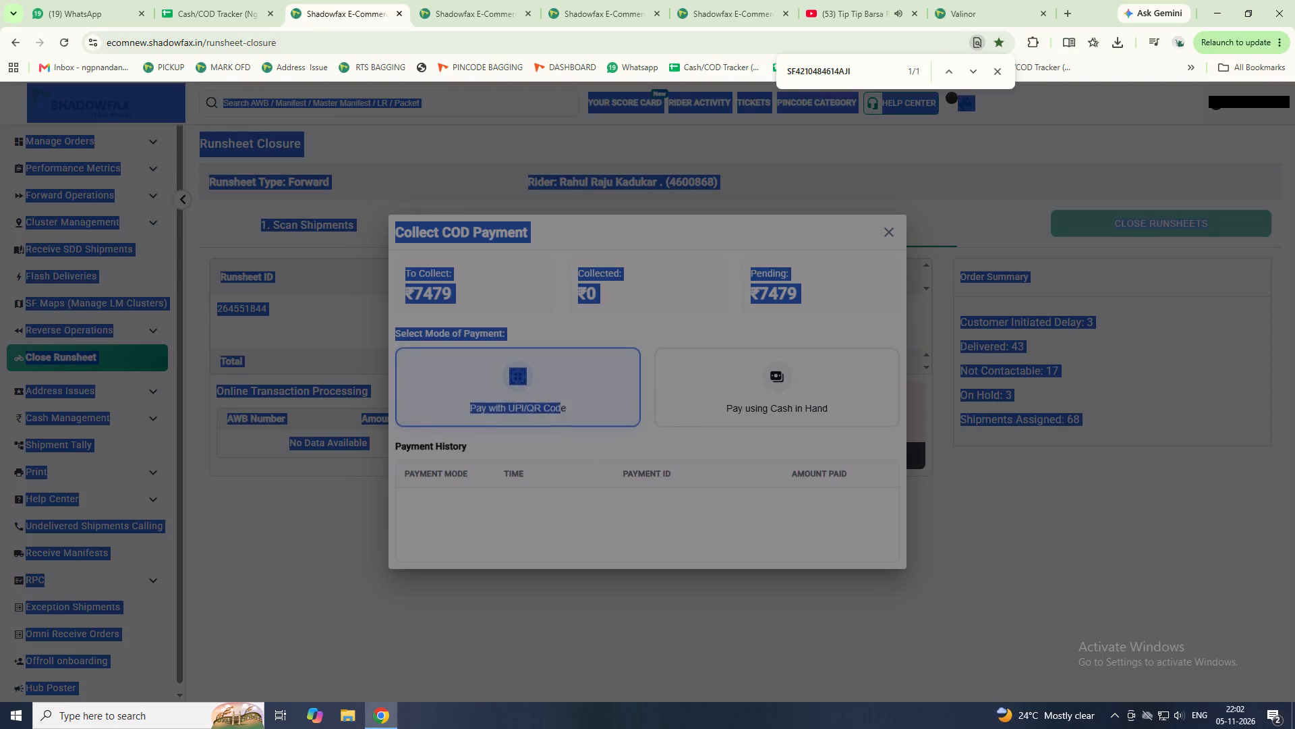
{"action": "left_click", "coordinate": [571, 463]}
{"action": "left_click", "coordinate": [582, 468]}
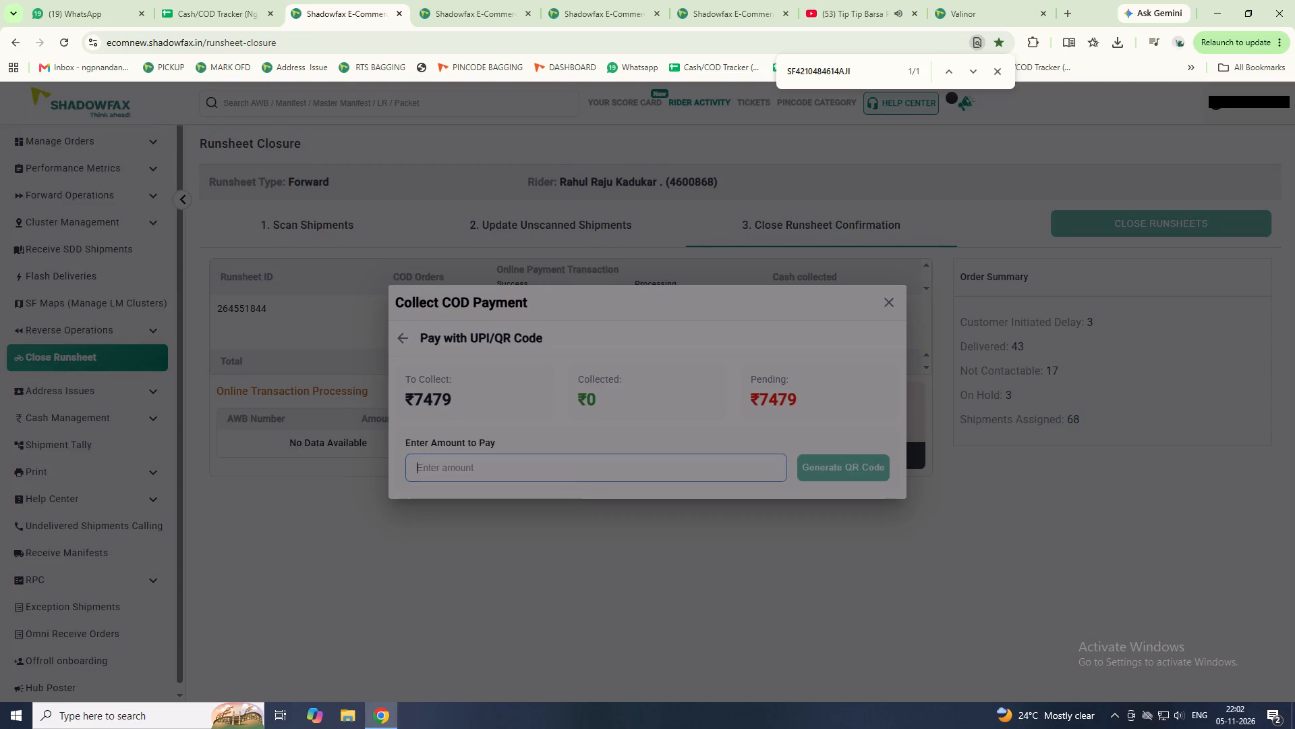
{"action": "type", "text": "47"}
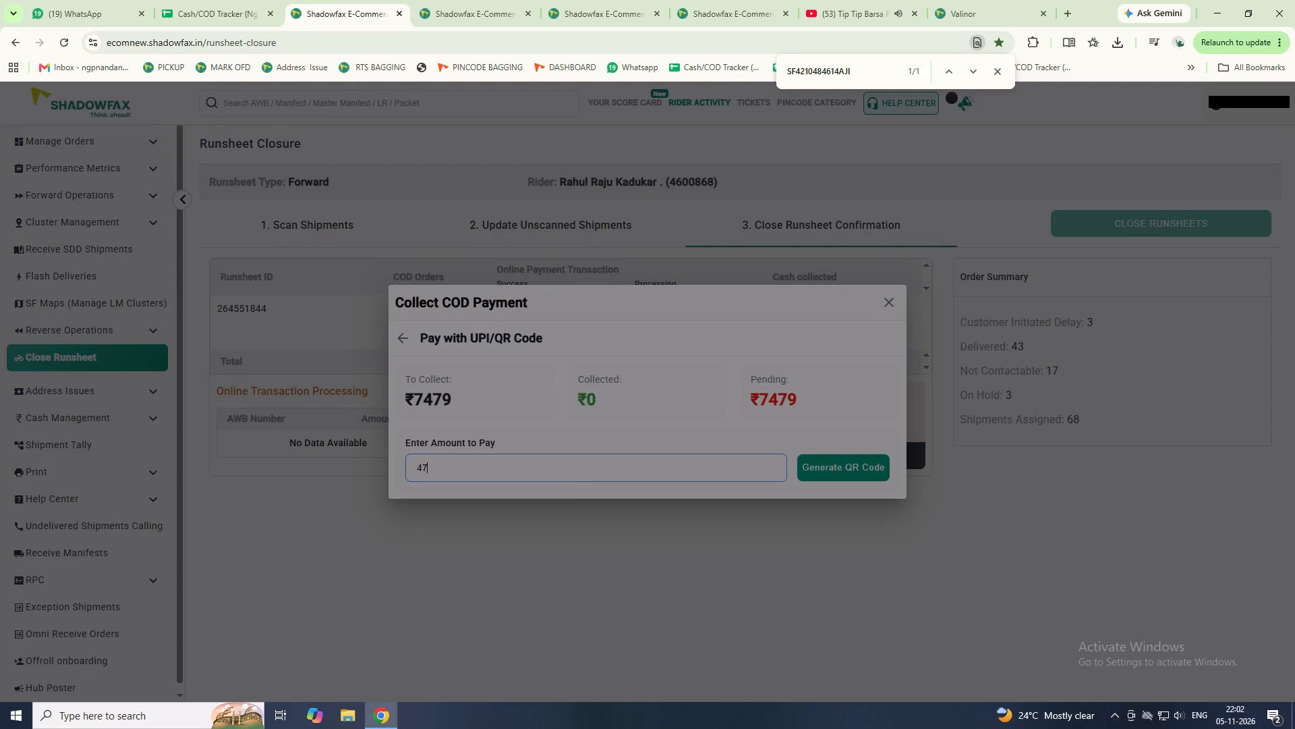
{"action": "key", "text": "BackSpace"}
{"action": "type", "text": "079"}
{"action": "left_click", "coordinate": [831, 465]}
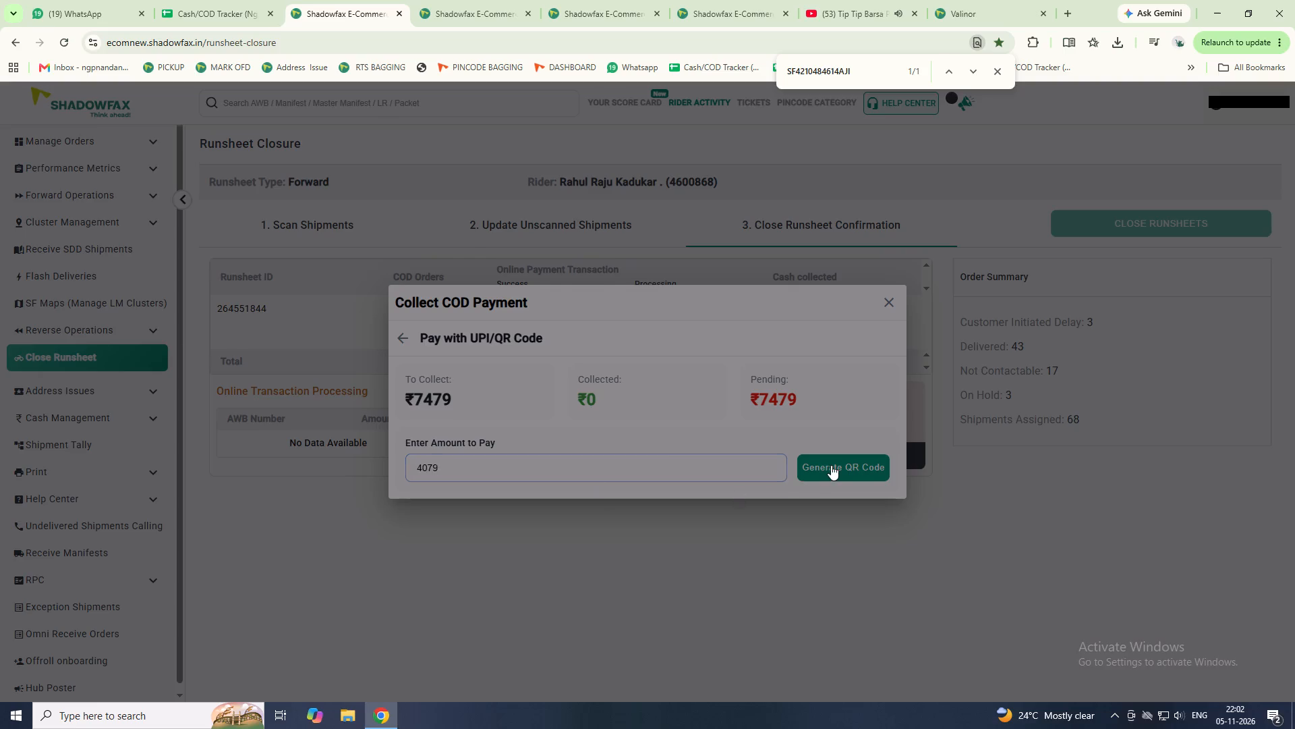
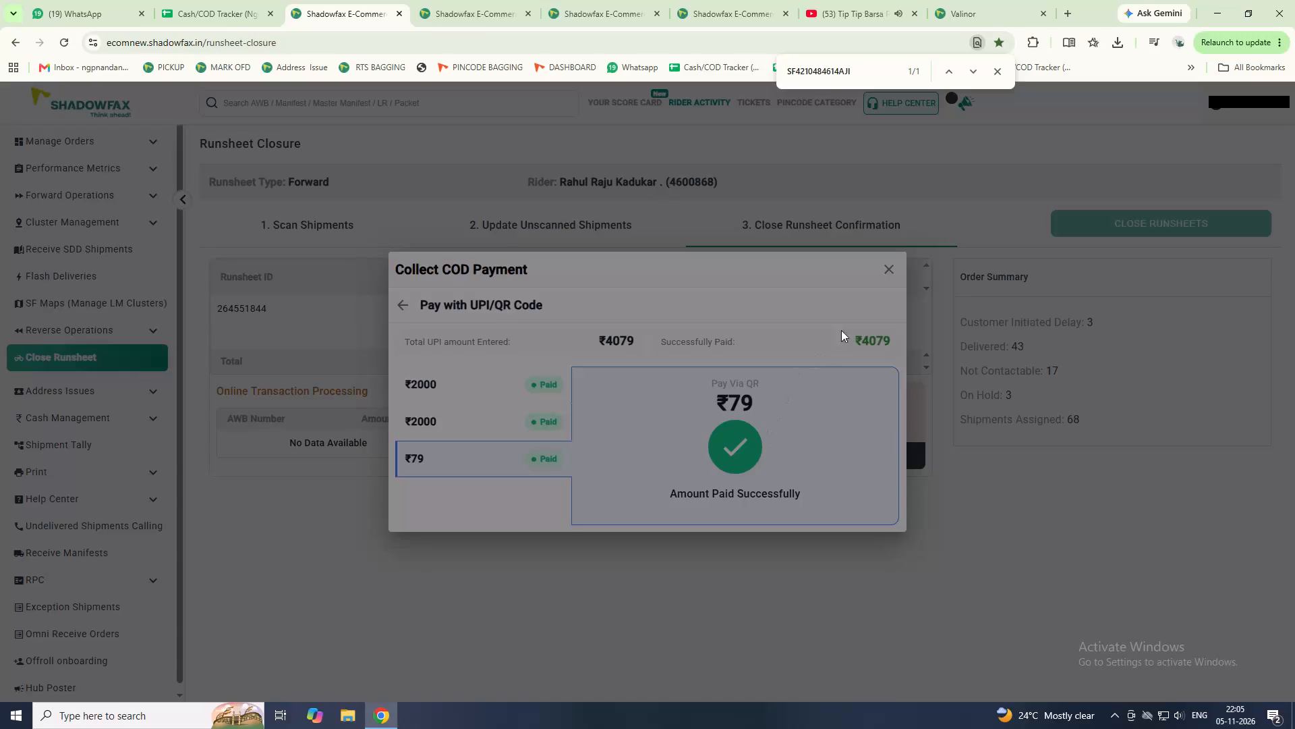
{"action": "left_click", "coordinate": [891, 269]}
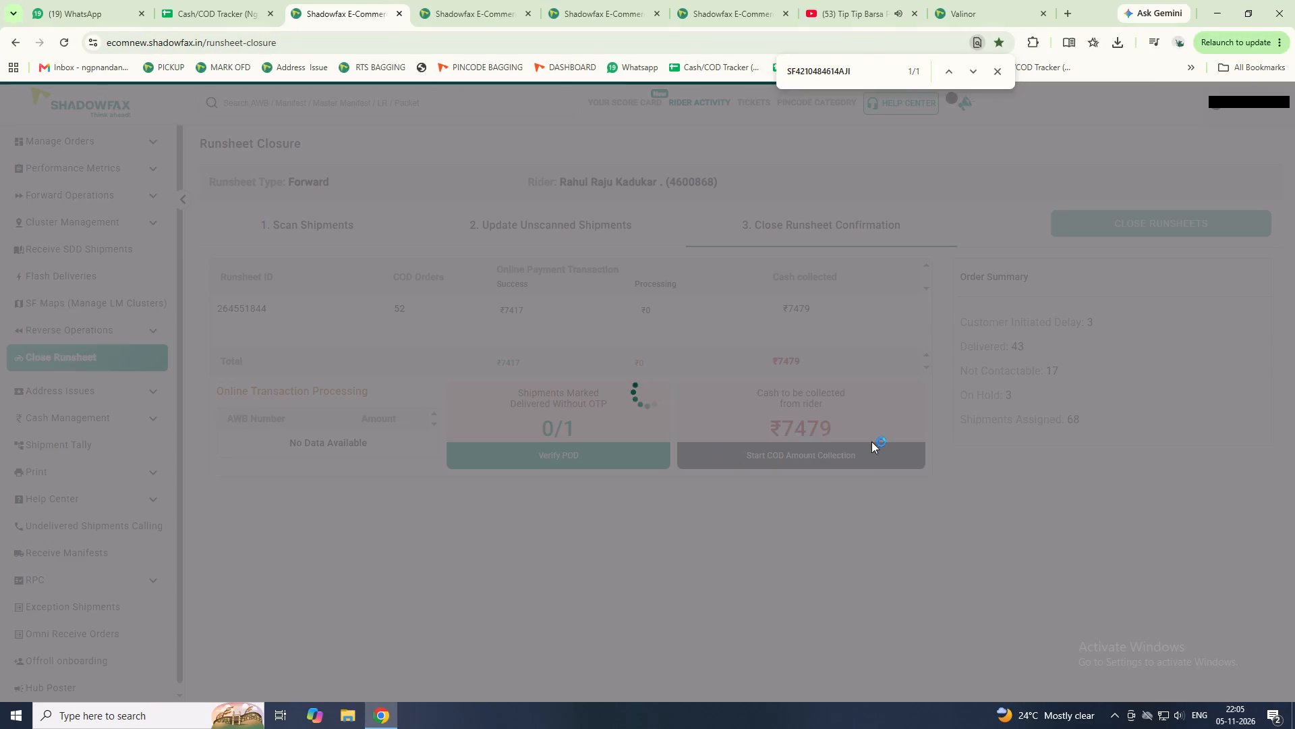
{"action": "left_click", "coordinate": [872, 450]}
{"action": "left_click", "coordinate": [840, 363]}
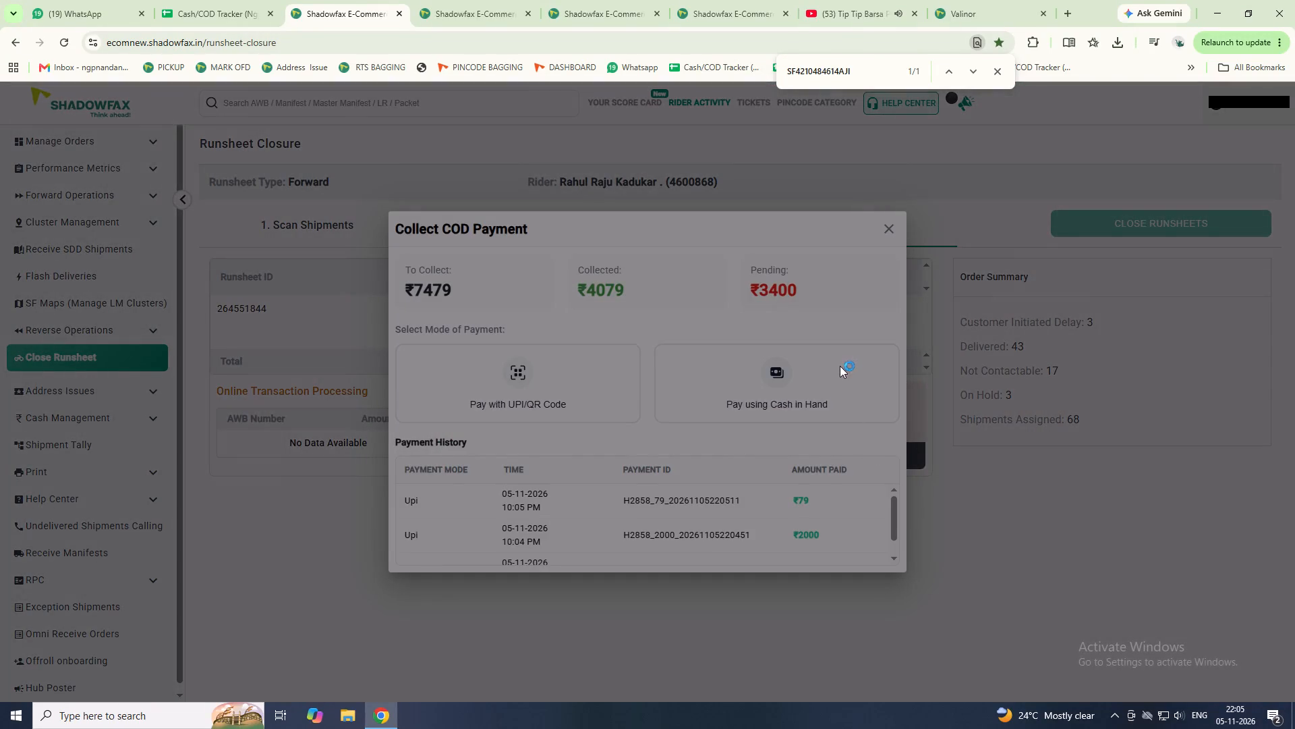
{"action": "left_click", "coordinate": [709, 391]}
{"action": "left_click", "coordinate": [596, 477]}
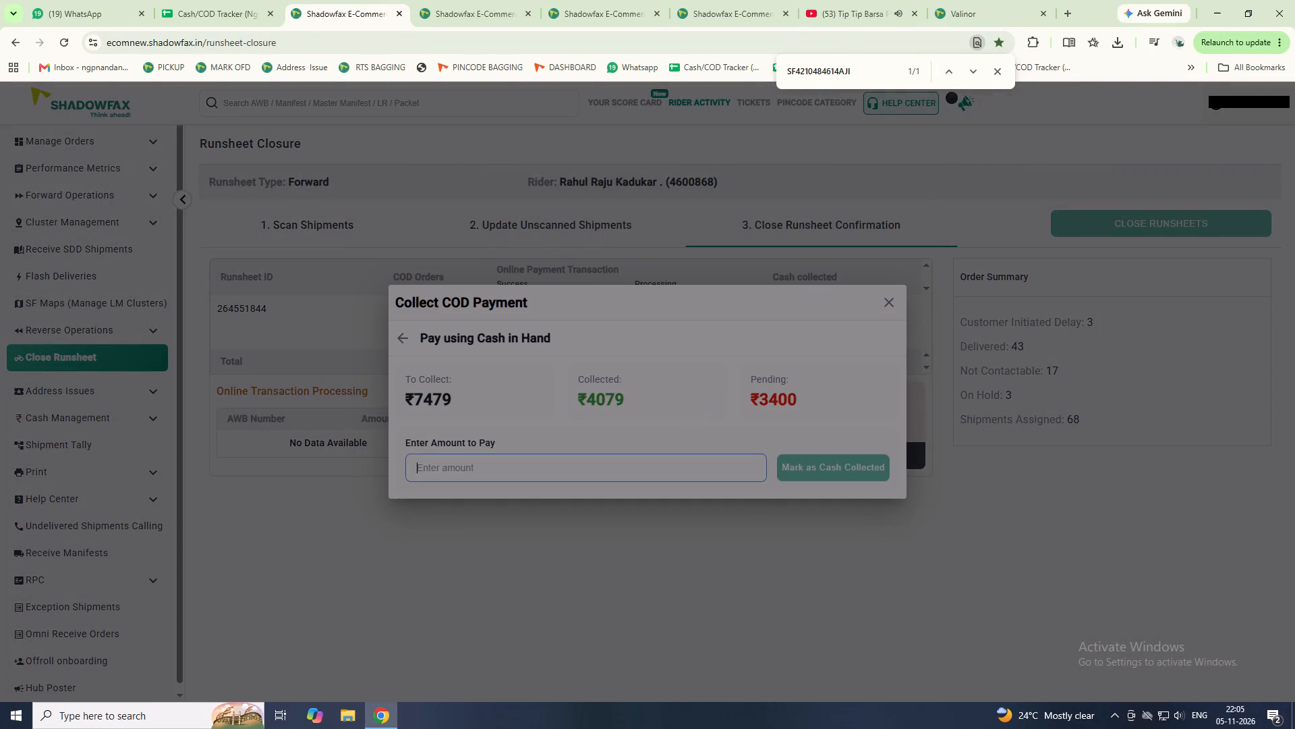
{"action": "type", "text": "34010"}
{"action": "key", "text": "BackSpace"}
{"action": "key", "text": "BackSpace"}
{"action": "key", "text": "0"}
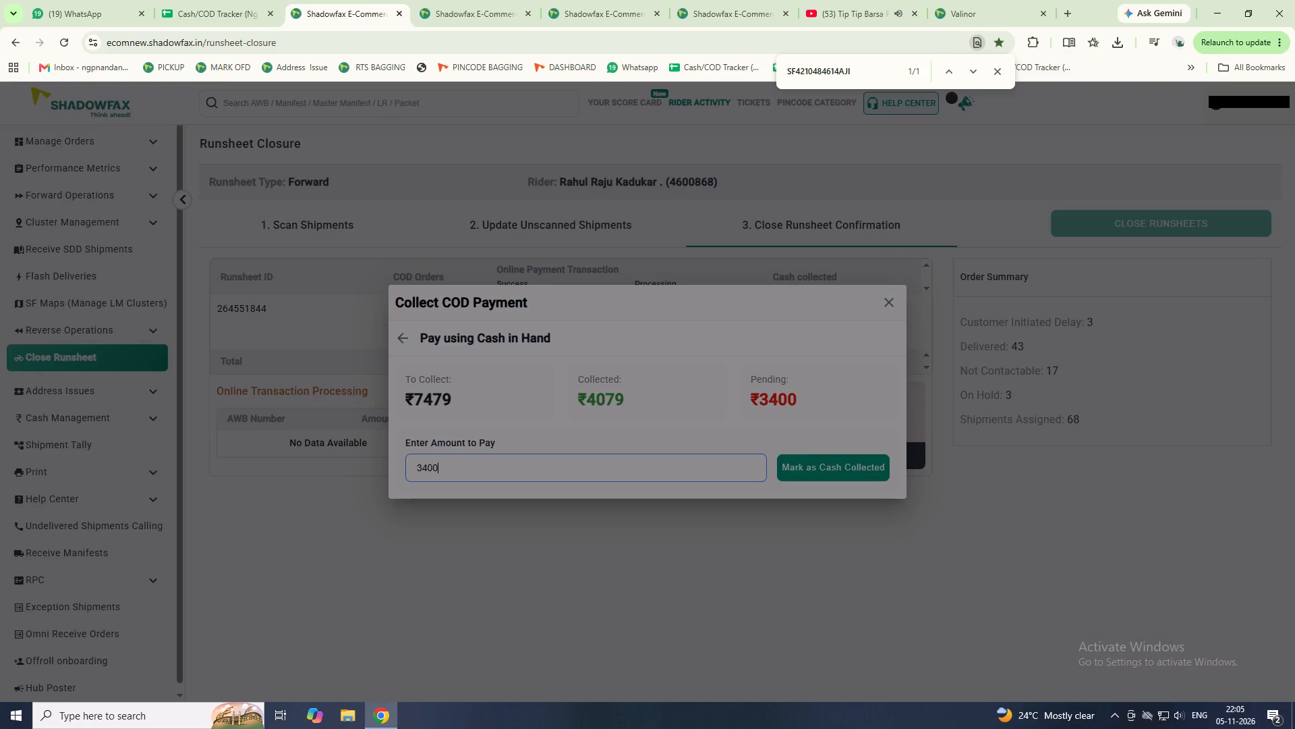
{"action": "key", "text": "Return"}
{"action": "left_click", "coordinate": [844, 470]}
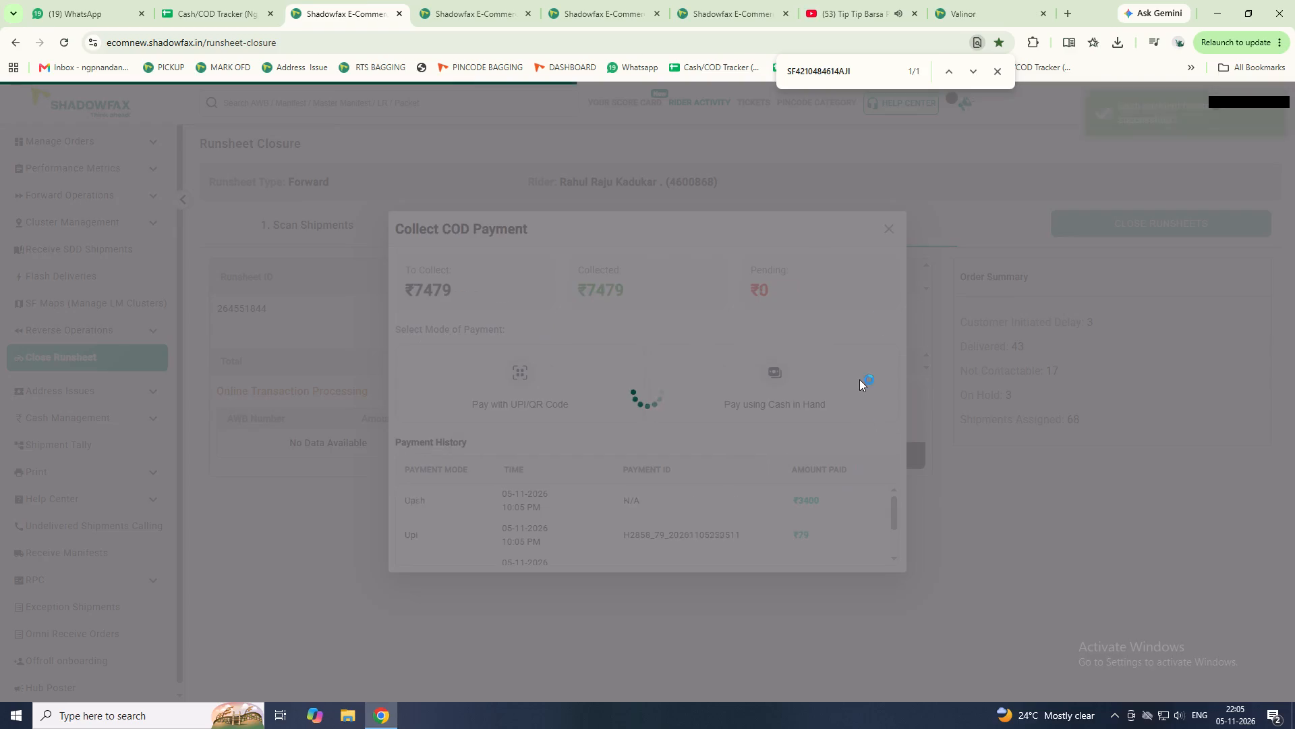
{"action": "left_click", "coordinate": [899, 226]}
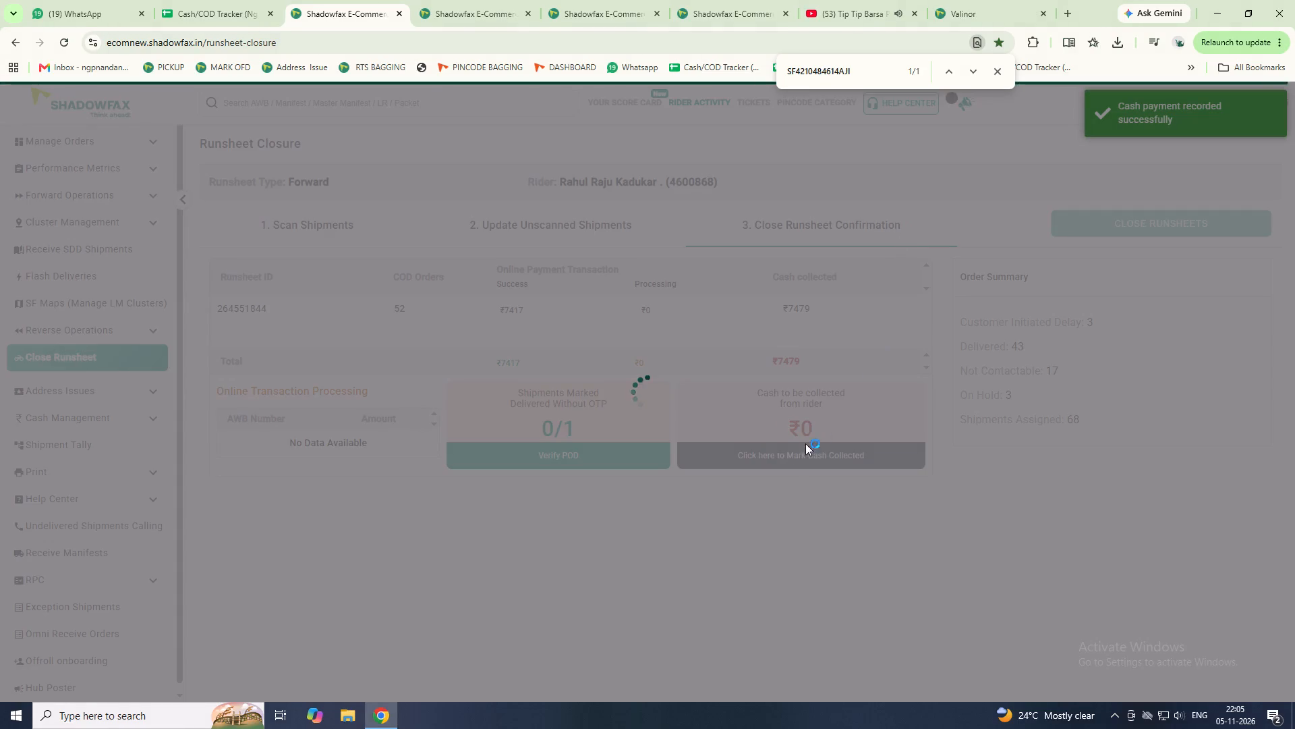
Mark the cash as collected on Kadukar's runsheet and try to close the runsheet.
{"action": "left_click", "coordinate": [809, 452]}
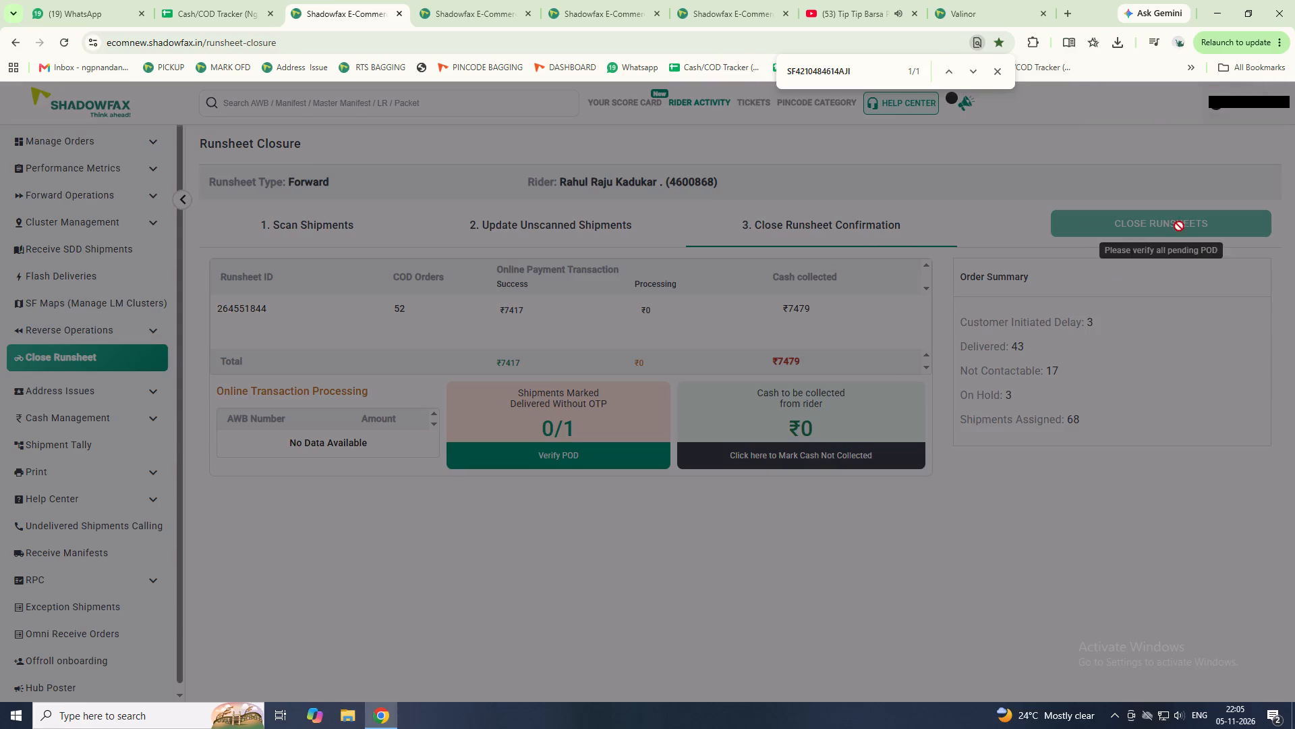
{"action": "scroll", "coordinate": [939, 539], "scroll_direction": "up", "scroll_amount": 2}
{"action": "scroll", "coordinate": [875, 544], "scroll_direction": "down", "scroll_amount": 2}
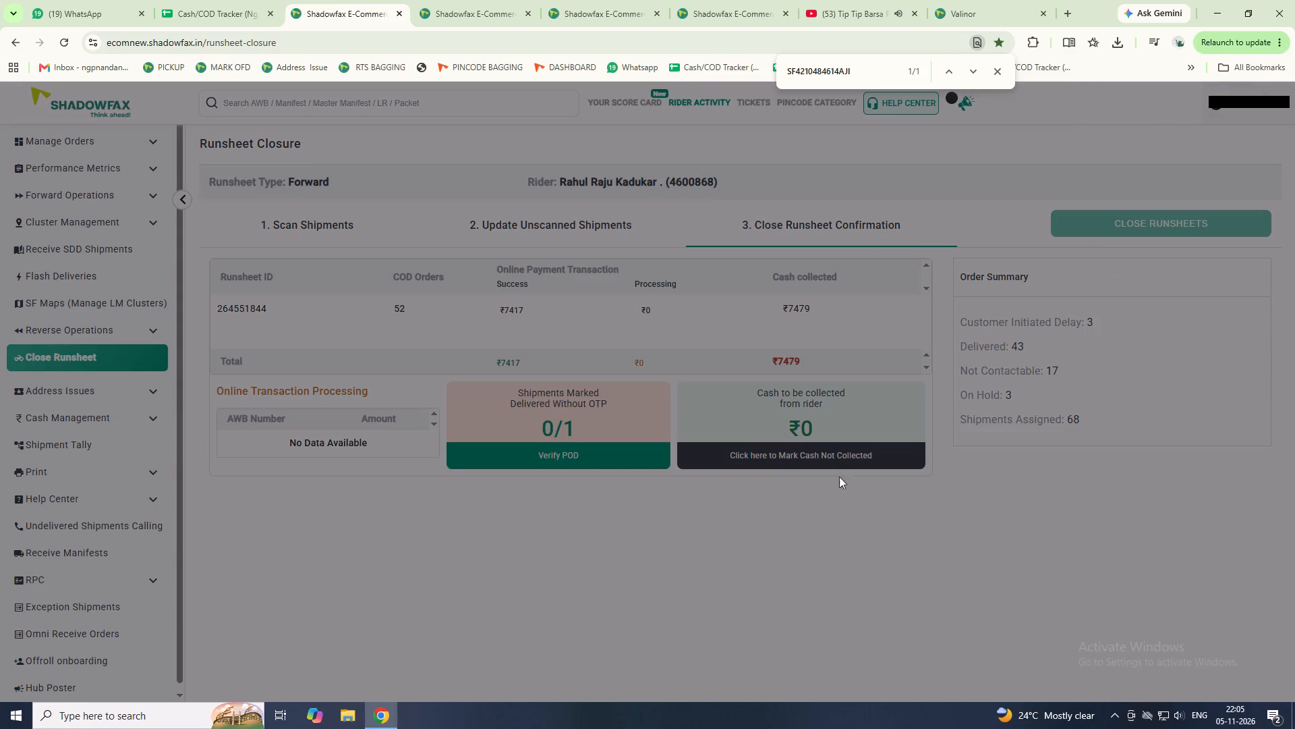
{"action": "left_click", "coordinate": [584, 221]}
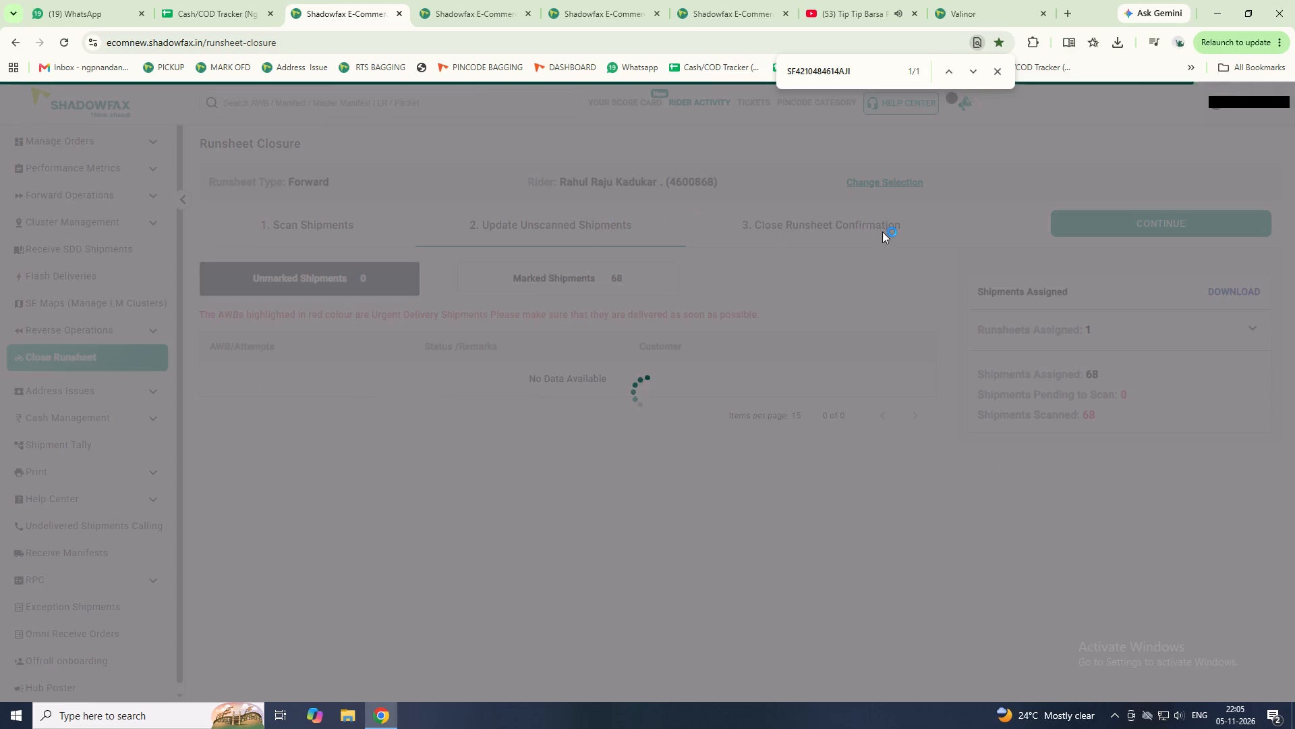
{"action": "left_click", "coordinate": [871, 223]}
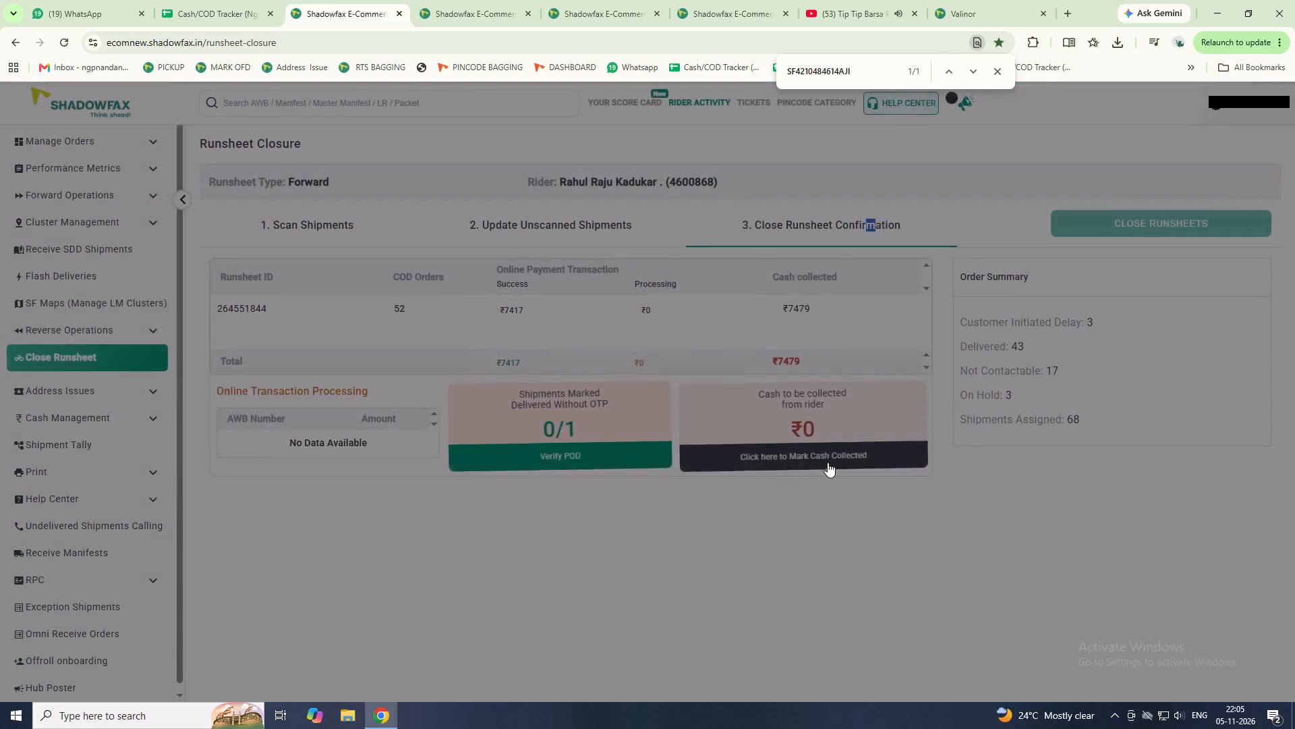
{"action": "left_click", "coordinate": [832, 463]}
{"action": "left_click", "coordinate": [1123, 230]}
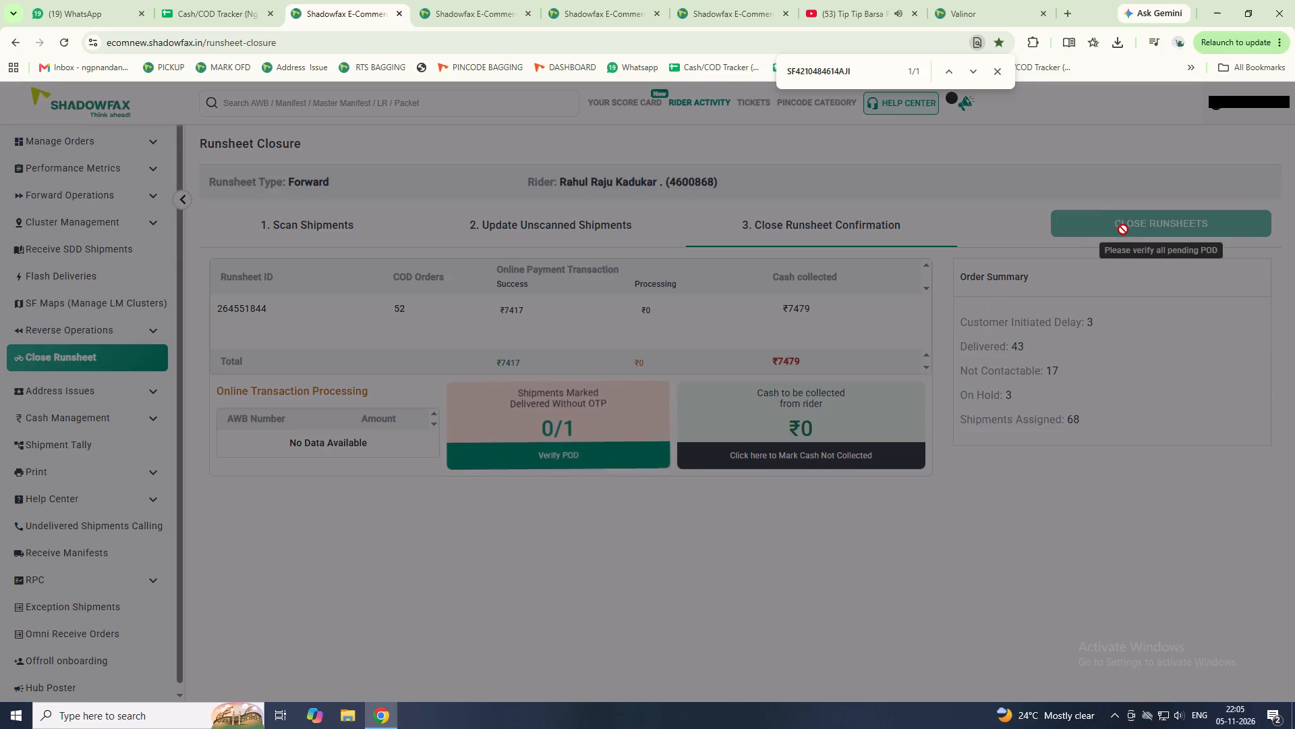
{"action": "left_click", "coordinate": [609, 450]}
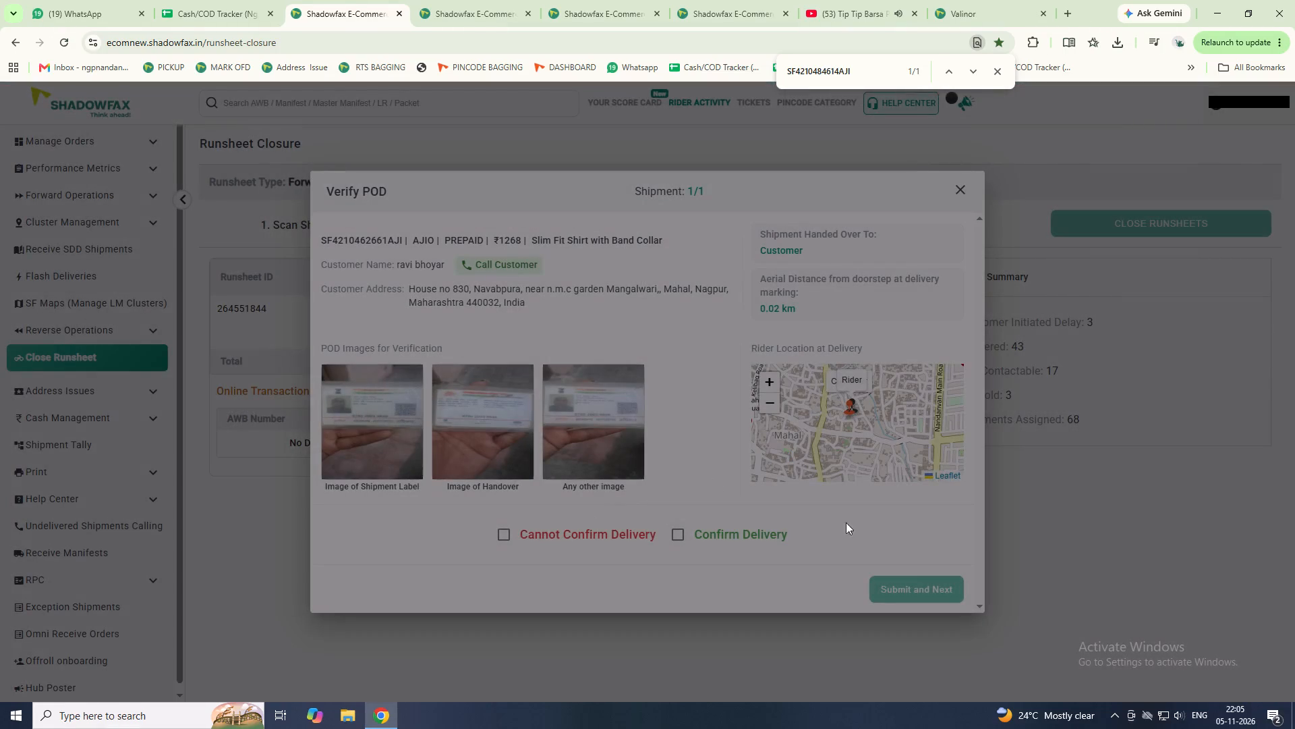
{"action": "left_click", "coordinate": [679, 533]}
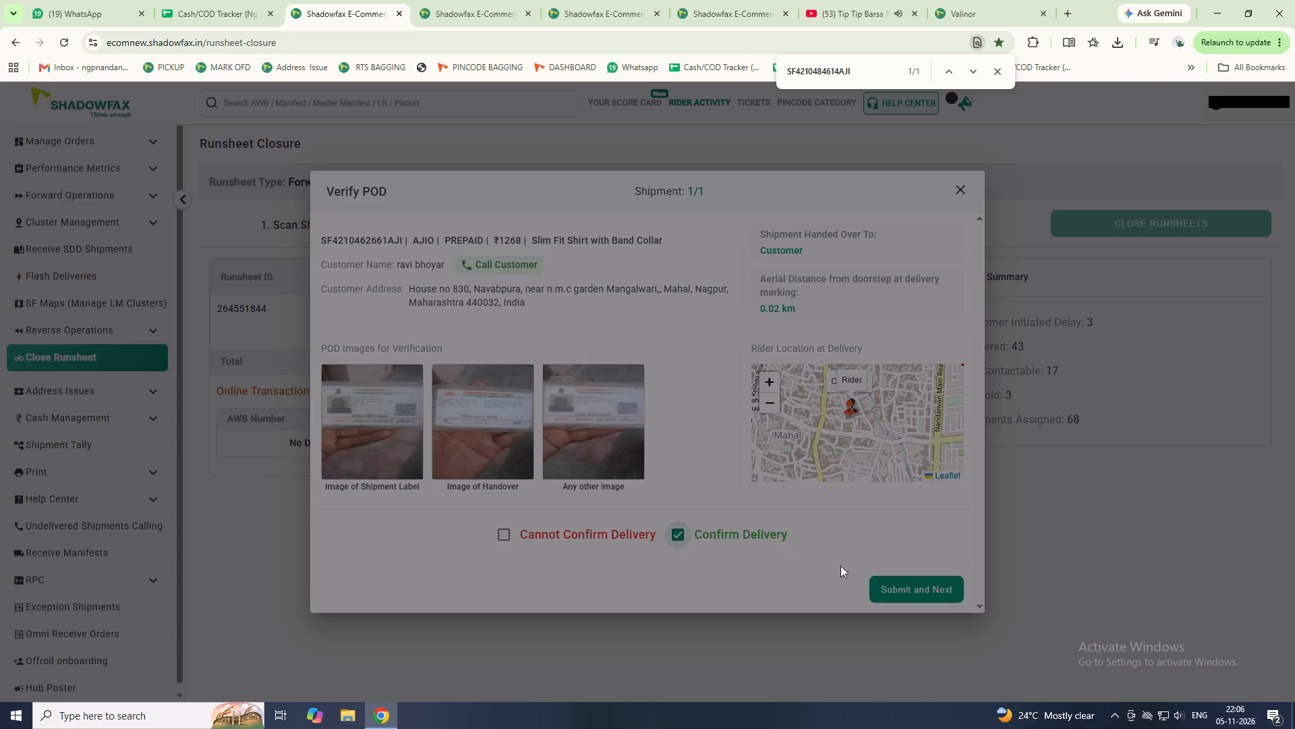
{"action": "left_click", "coordinate": [895, 591]}
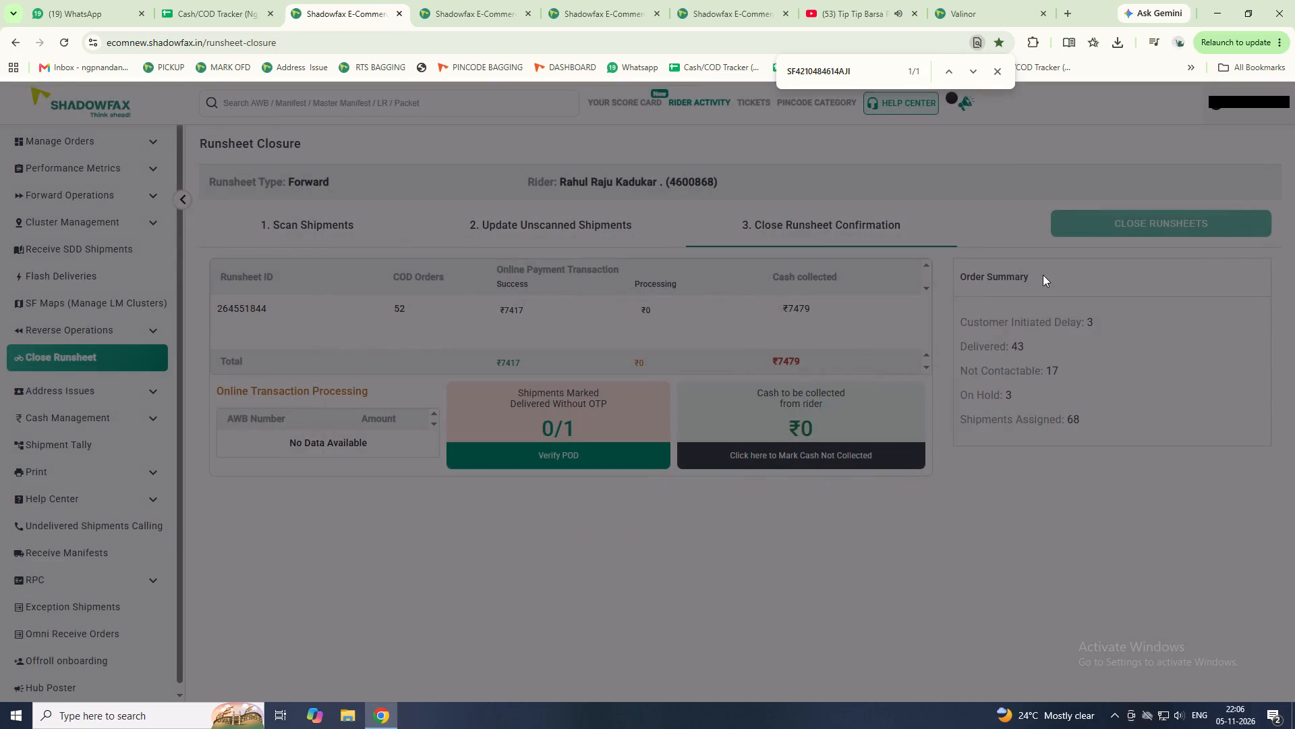
Close Kadukar's forward runsheet.
{"action": "left_click", "coordinate": [1113, 221]}
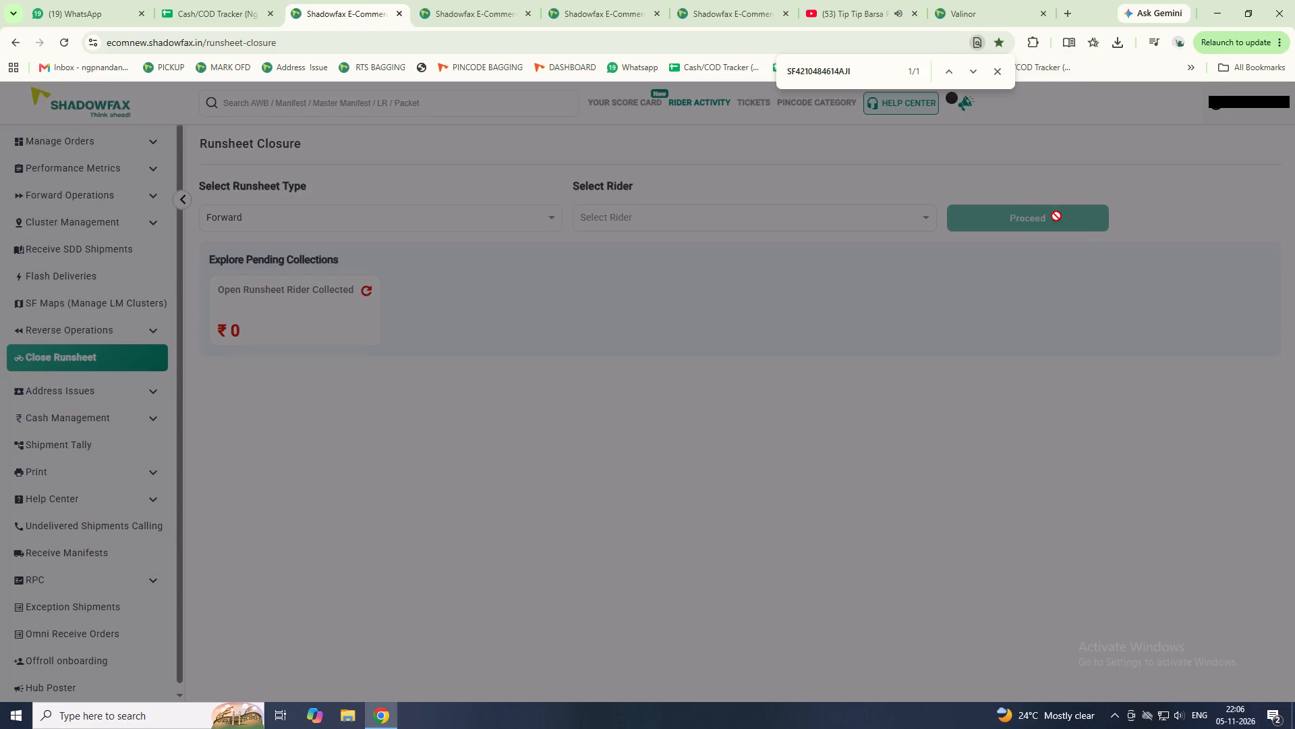
Select rider Devendra for forward runsheet closure and proceed to the shipment scanning stage.
{"action": "left_click", "coordinate": [825, 215]}
{"action": "type", "text": "de"}
{"action": "type", "text": "ve"}
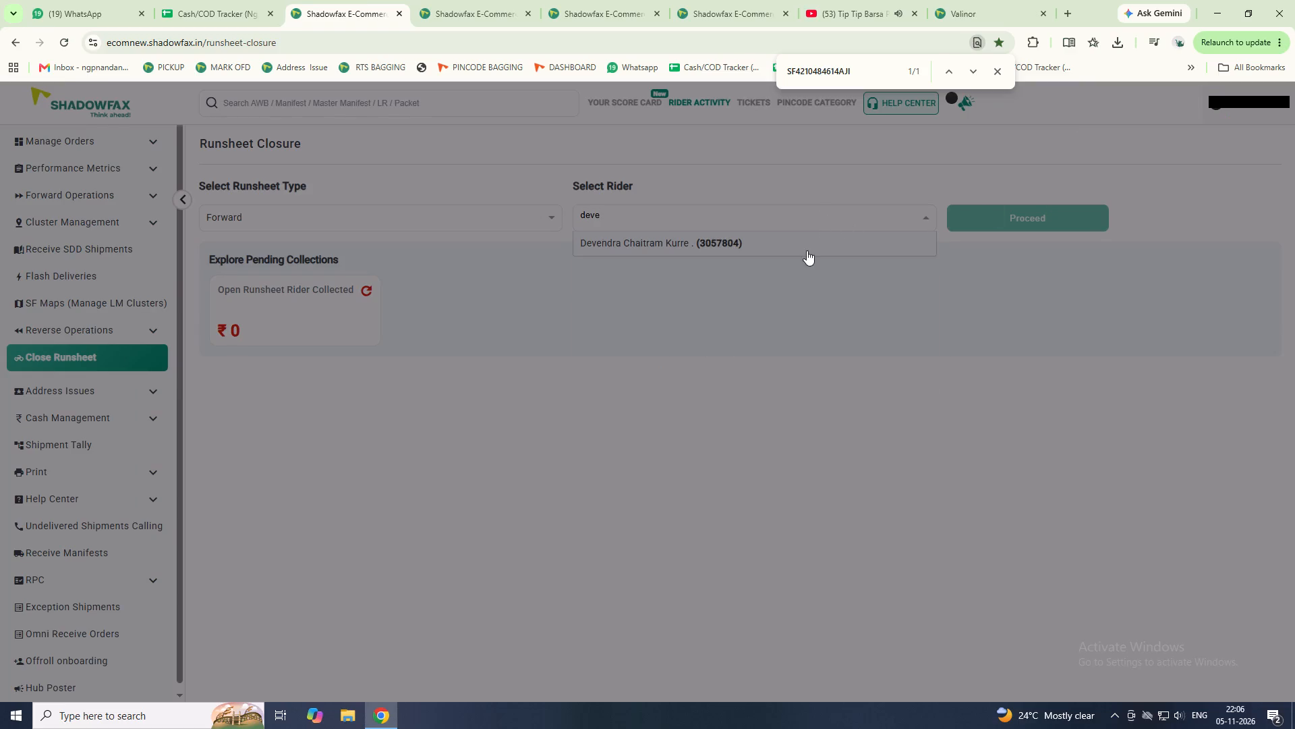
{"action": "left_click_drag", "start_coordinate": [807, 250], "coordinate": [813, 248]}
{"action": "left_click", "coordinate": [991, 221]}
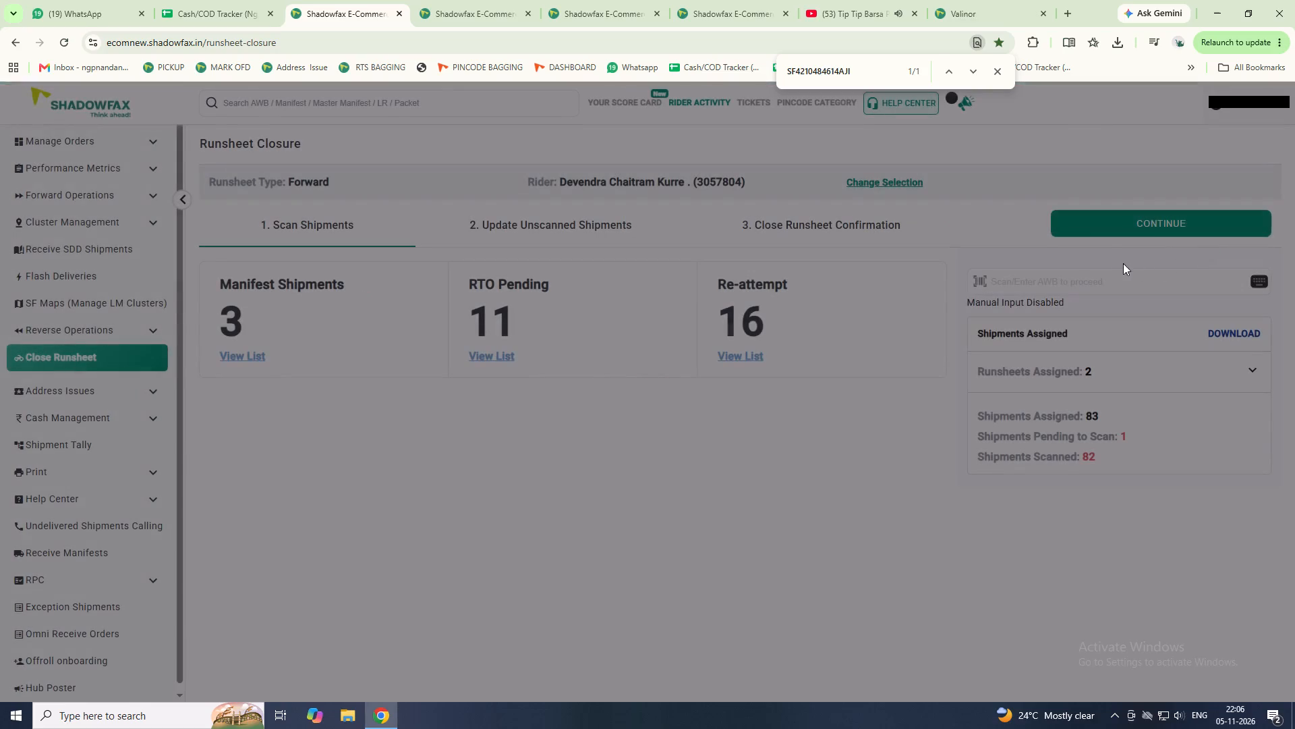
Examine the unmarked shipments in the Update Unscanned Shipments stage of Devendra's runsheet closure.
{"action": "left_click", "coordinate": [1107, 227]}
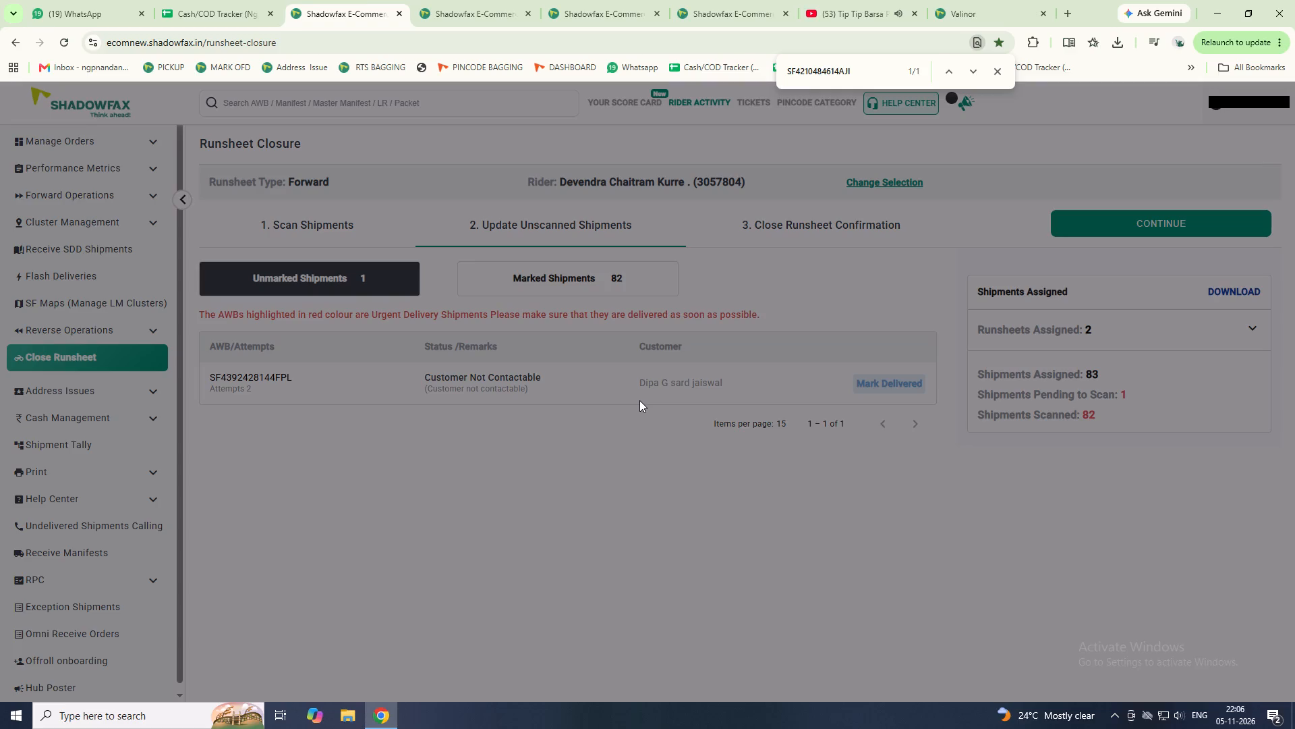
{"action": "left_click", "coordinate": [330, 223]}
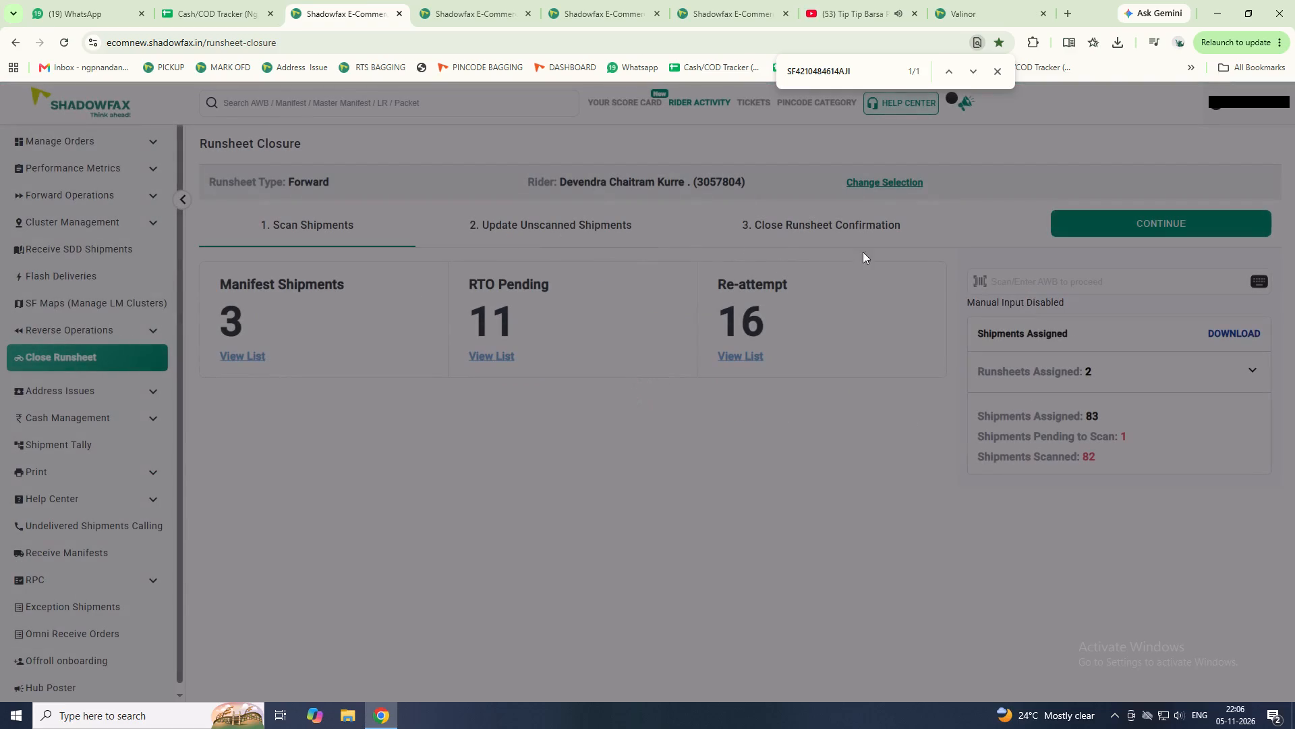
{"action": "left_click", "coordinate": [573, 211]}
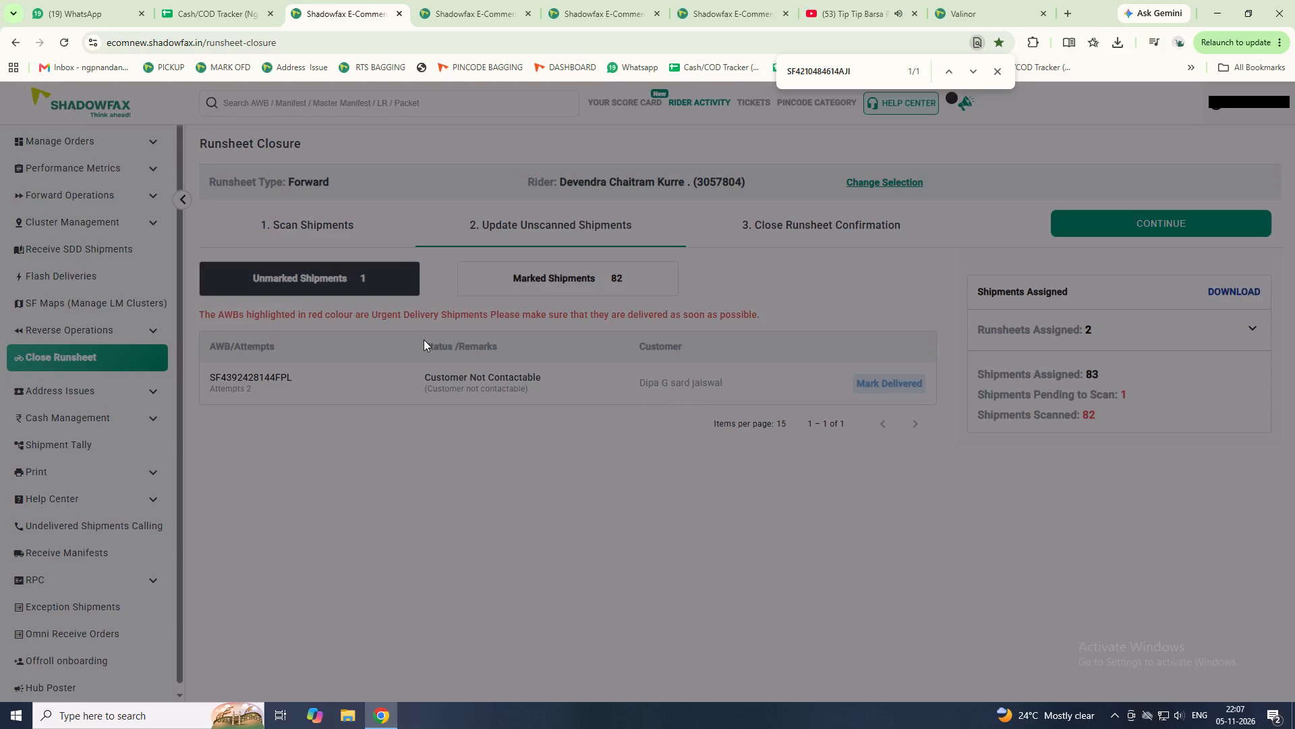
Return to the Scan Shipments stage for Devendra and make the AWB entry ready for scanning.
{"action": "left_click", "coordinate": [288, 215]}
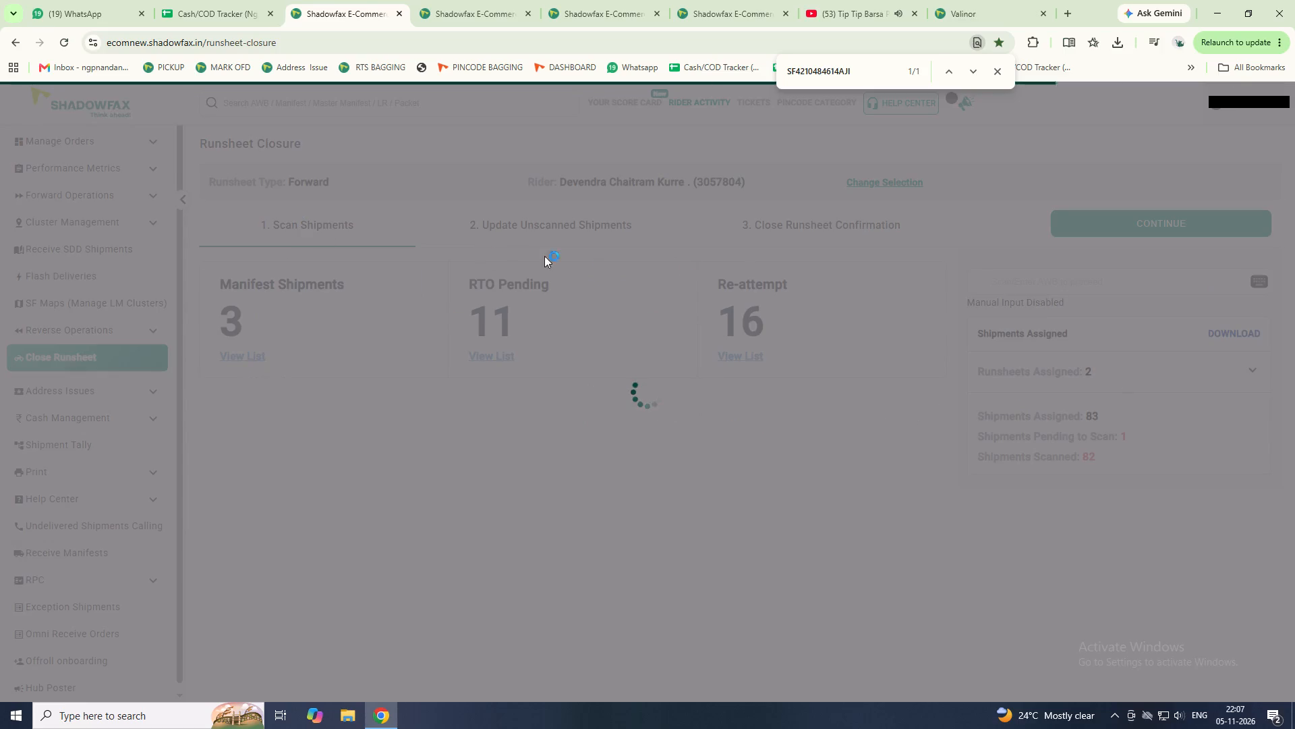
{"action": "left_click", "coordinate": [1052, 277]}
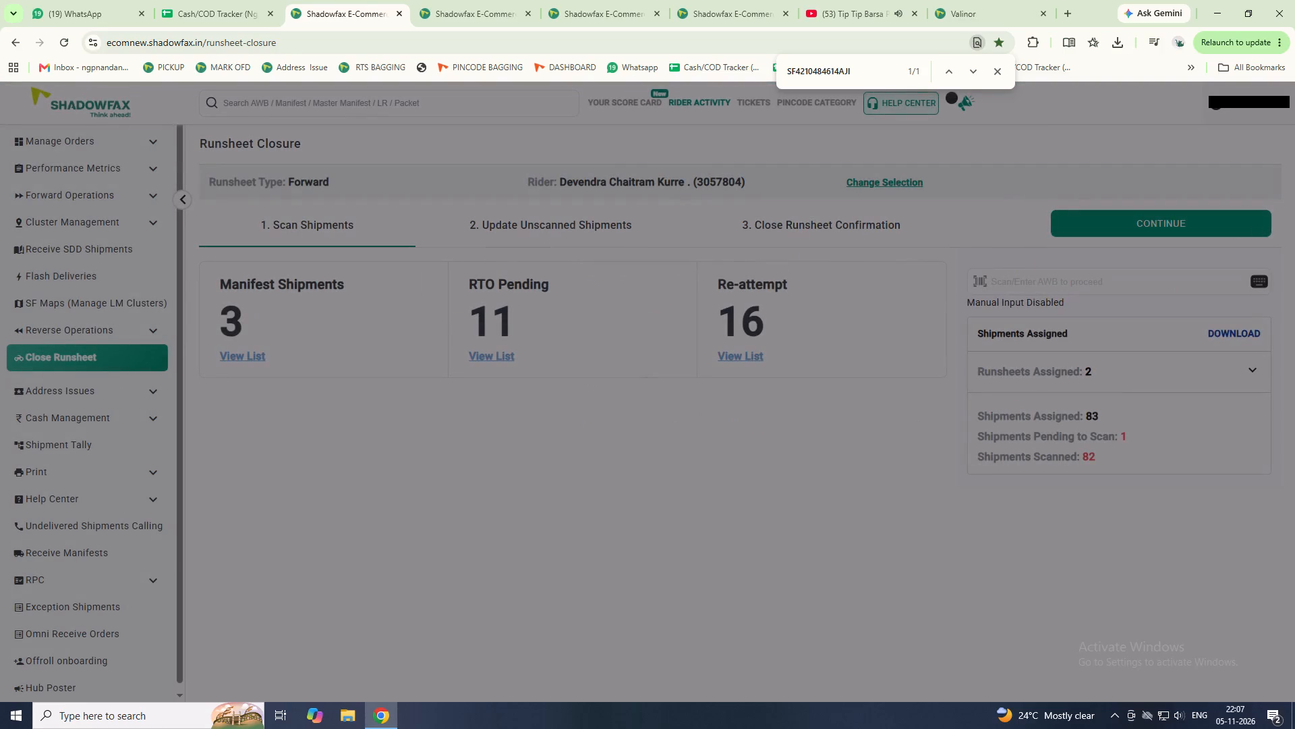